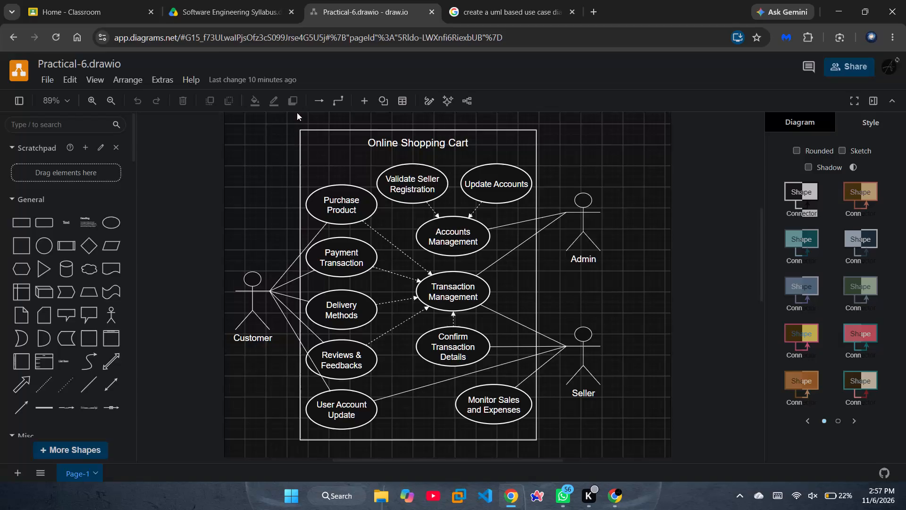
# Copy the topic "ATM and Banking System," from the Practical 7 row of the Software Engineering Syllabus.
pyautogui.click(248, 0)
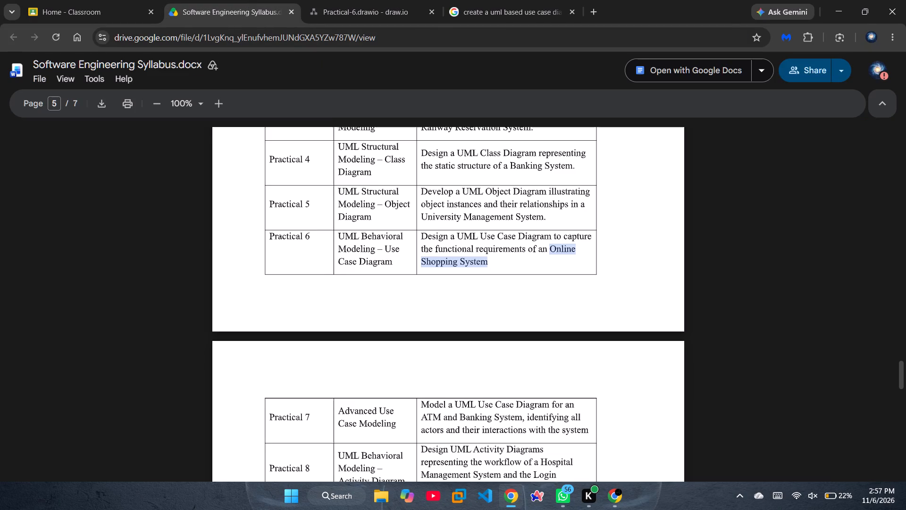
pyautogui.click(513, 296)
pyautogui.scroll(-1, 513, 296)
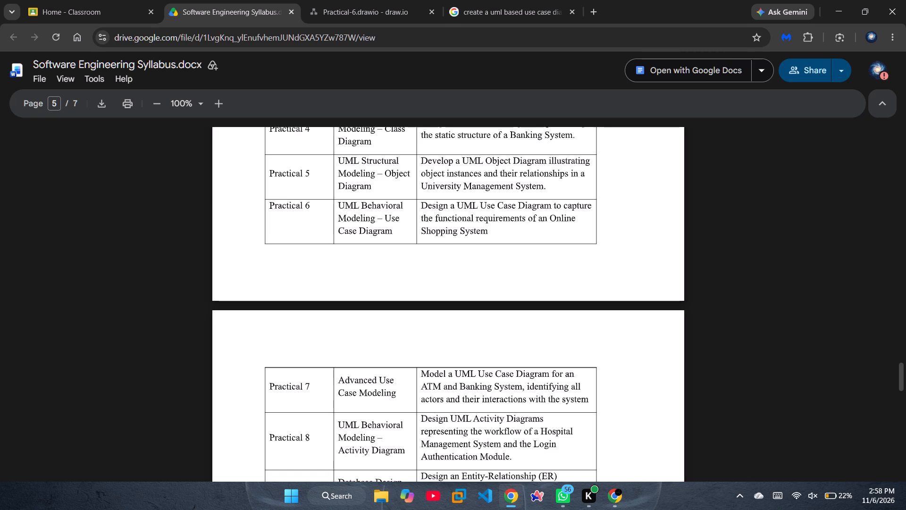
pyautogui.moveTo(522, 388); pyautogui.dragTo(425, 389)
pyautogui.hotkey('ctrl', 'c')
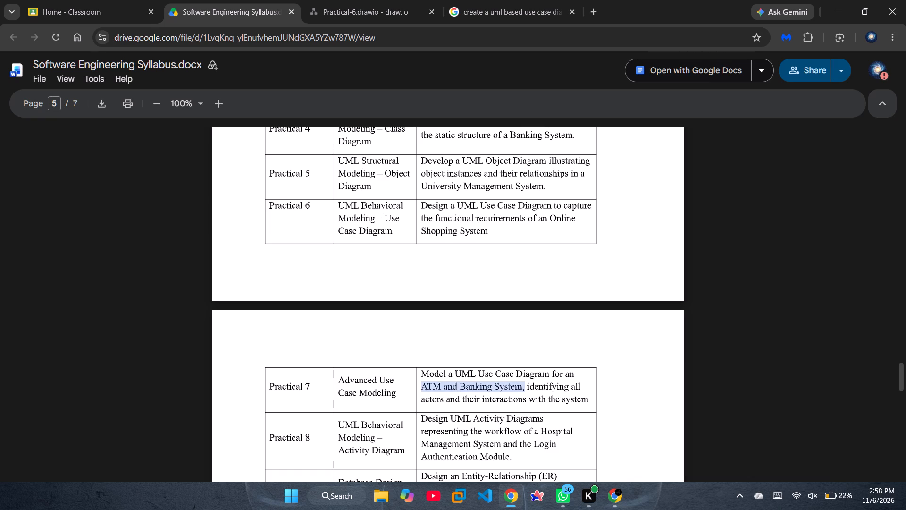
# Replace the topic in the existing image search with "ATM and Banking System", without the trailing comma, and run the search.
pyautogui.click(524, 14)
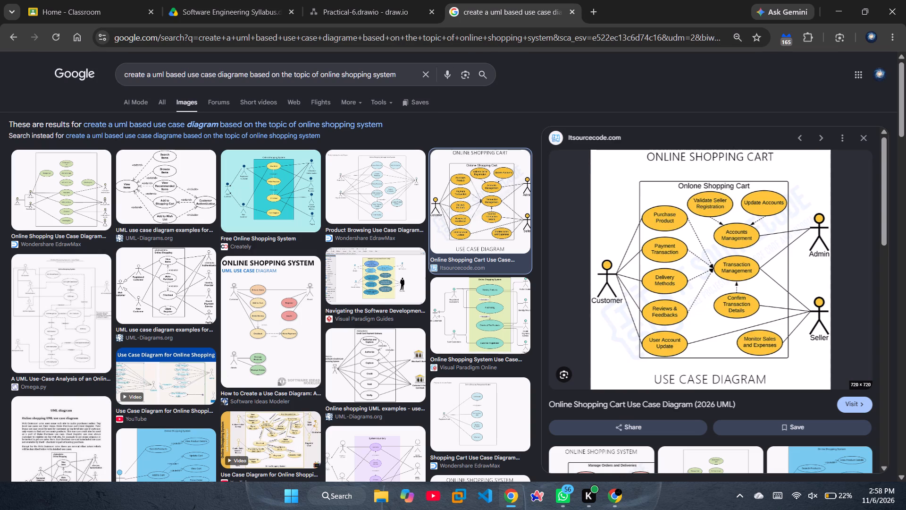
pyautogui.moveTo(405, 75); pyautogui.dragTo(328, 71)
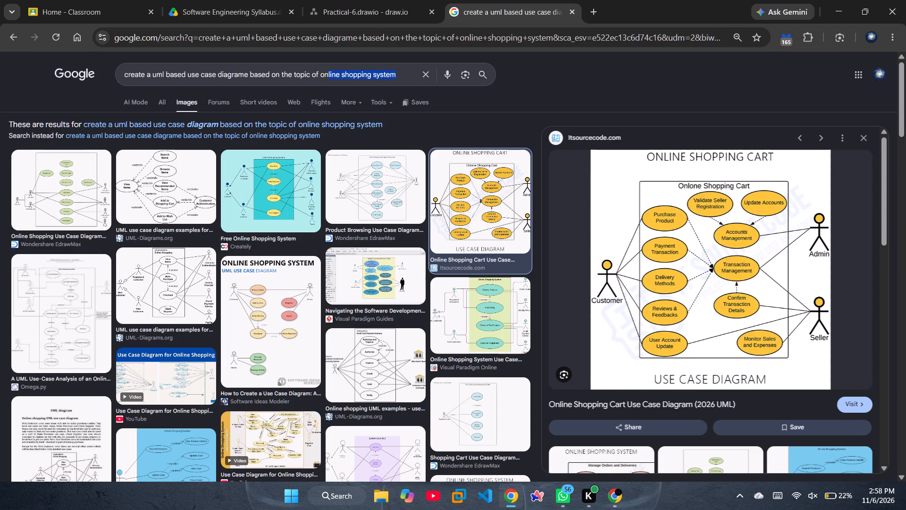
pyautogui.moveTo(328, 71); pyautogui.dragTo(321, 74)
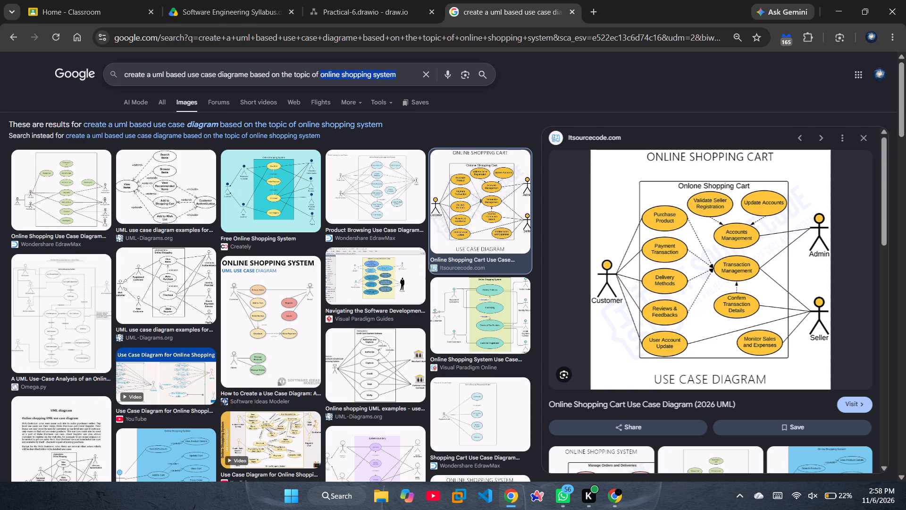
pyautogui.hotkey('ctrl', 'v')
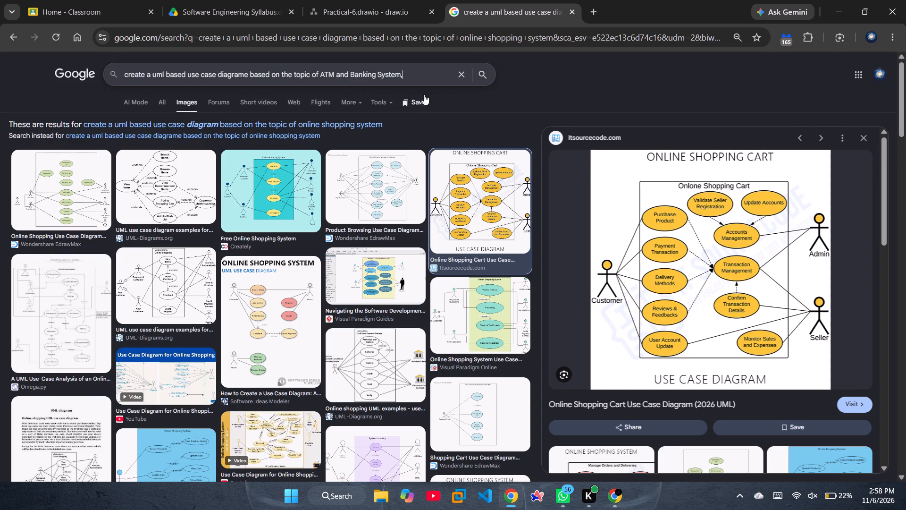
pyautogui.press('BackSpace')
pyautogui.press('Return')
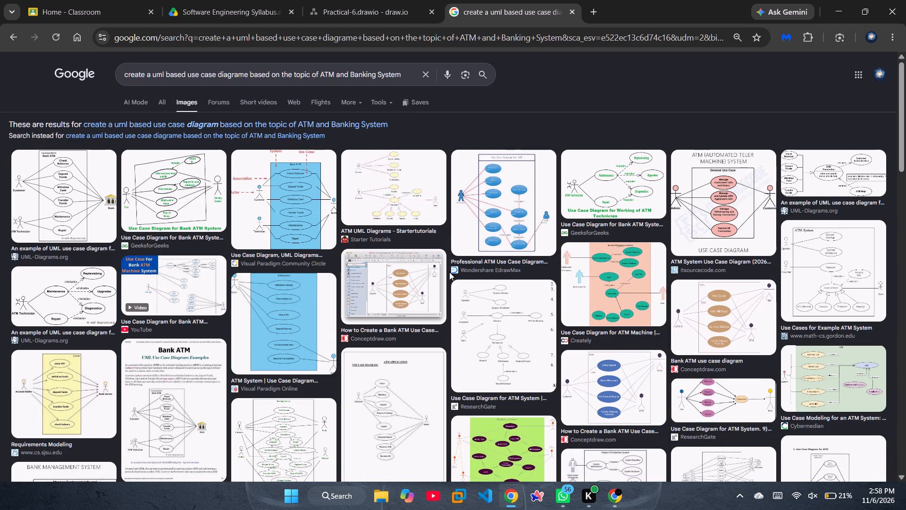
# Examine the UML-Diagrams.org, Visual Paradigm and ResearchGate ATM use case diagrams and their related images as possible references.
pyautogui.click(92, 214)
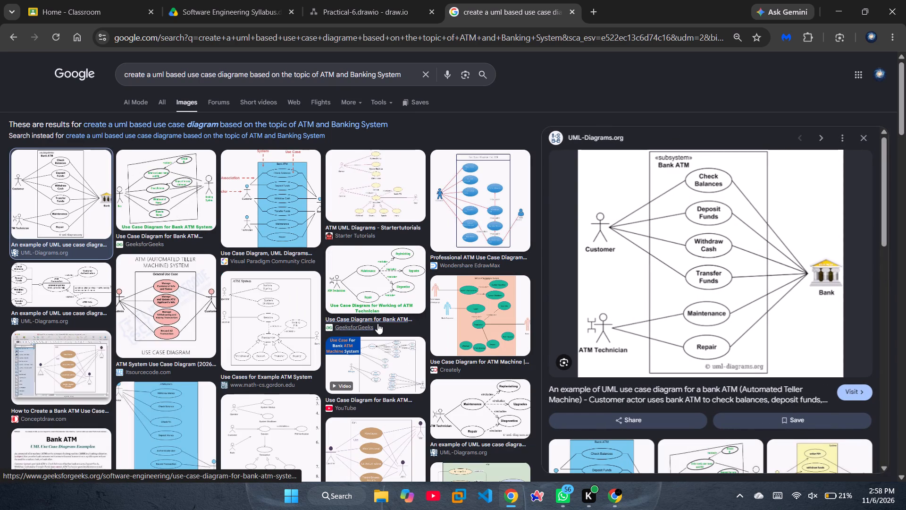
pyautogui.click(277, 193)
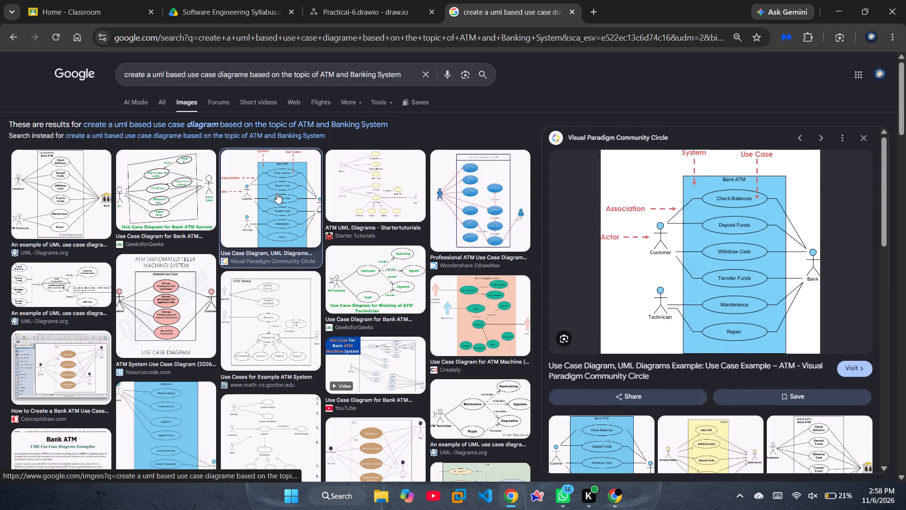
pyautogui.scroll(-3, 604, 304)
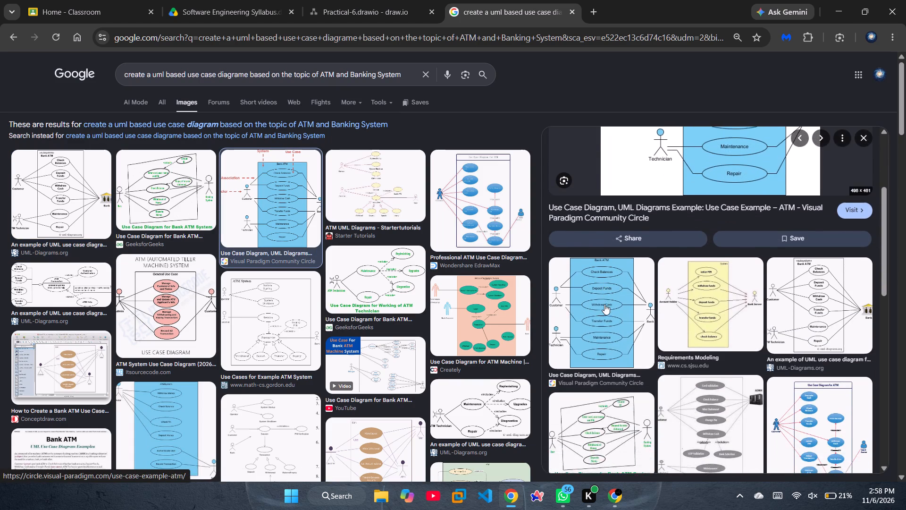
pyautogui.scroll(-1, 604, 304)
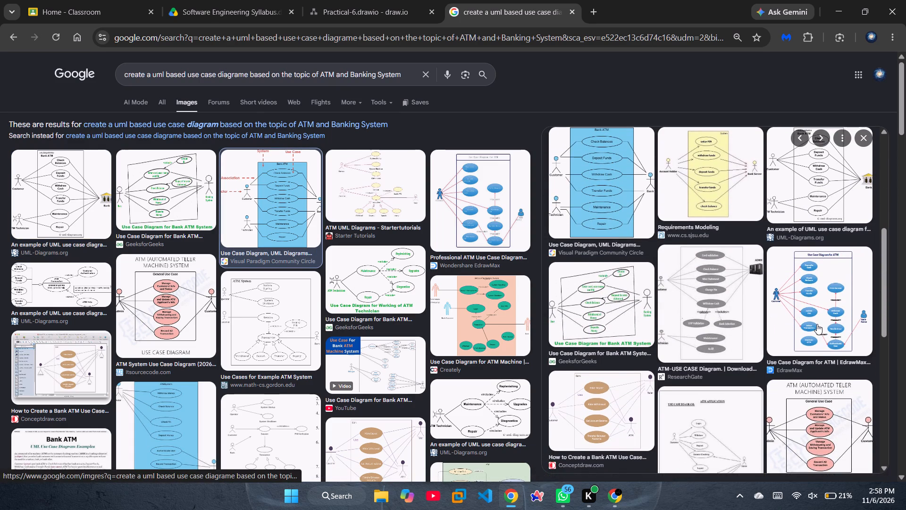
pyautogui.click(707, 319)
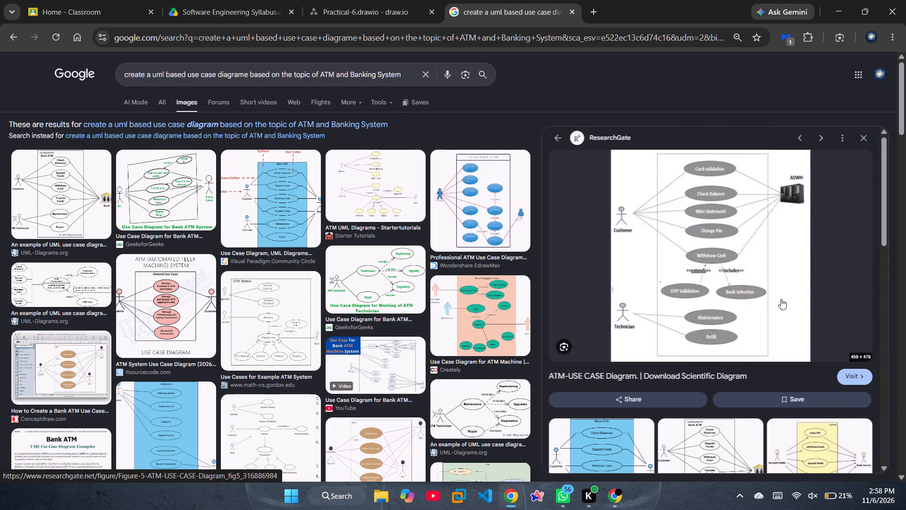
pyautogui.scroll(-1, 781, 299)
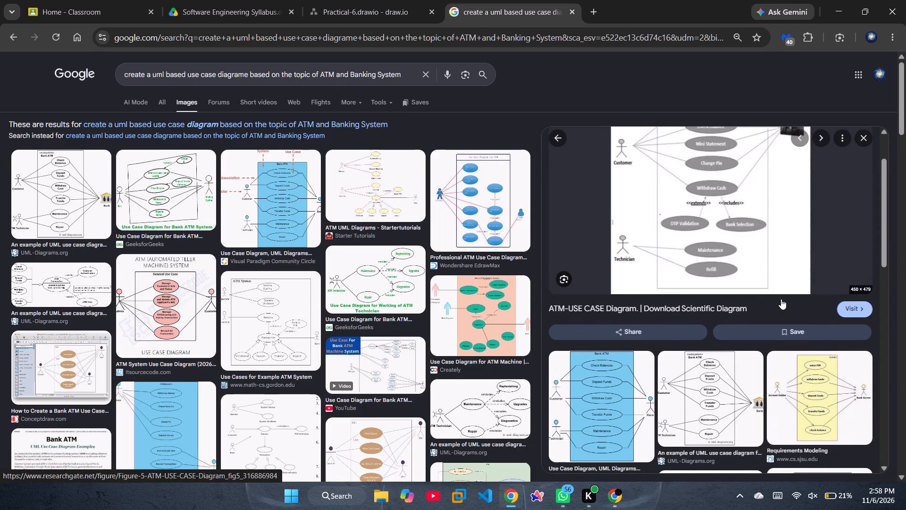
pyautogui.scroll(-1, 781, 299)
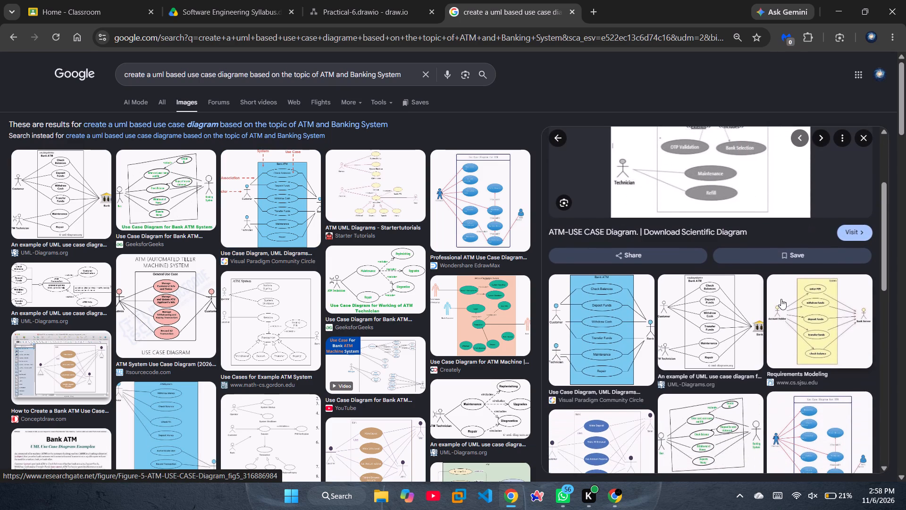
pyautogui.scroll(-1, 781, 299)
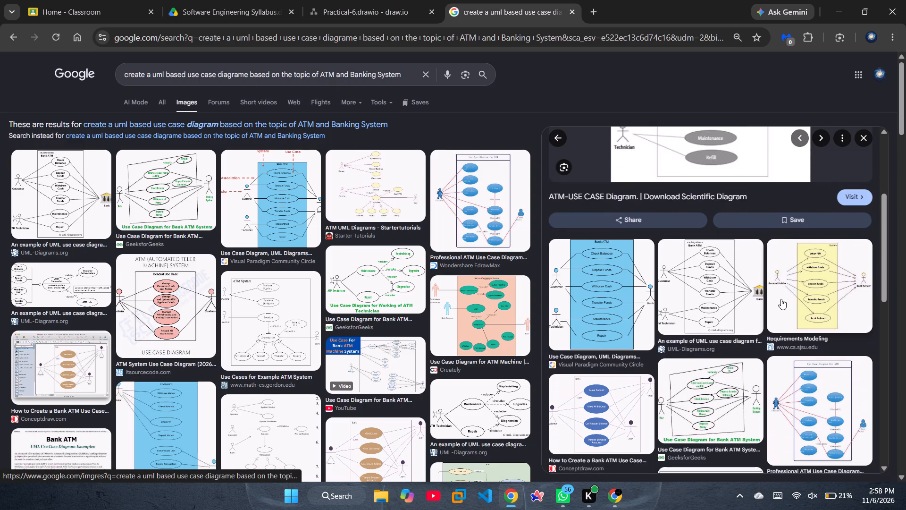
# Open the UML-Diagrams.org Bank ATM use case diagram among the related images and copy the image.
pyautogui.click(730, 290)
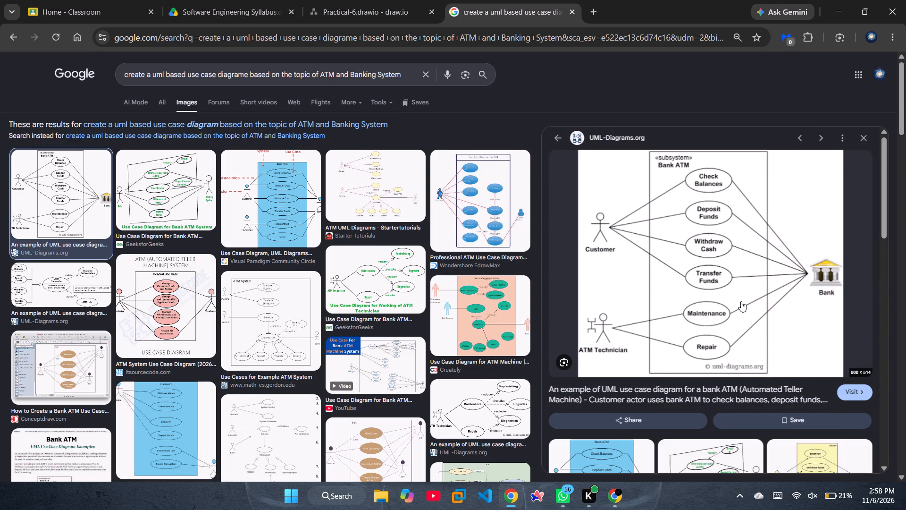
pyautogui.scroll(-1, 752, 315)
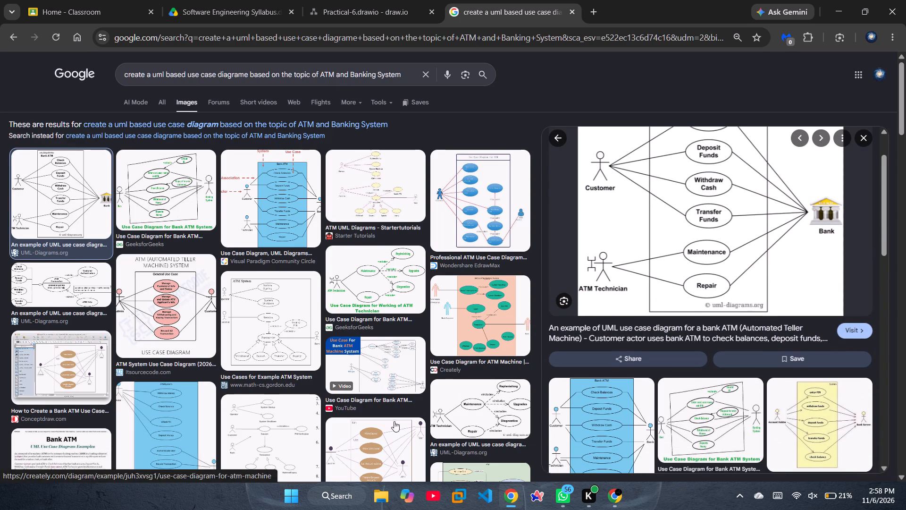
pyautogui.scroll(-1, 340, 443)
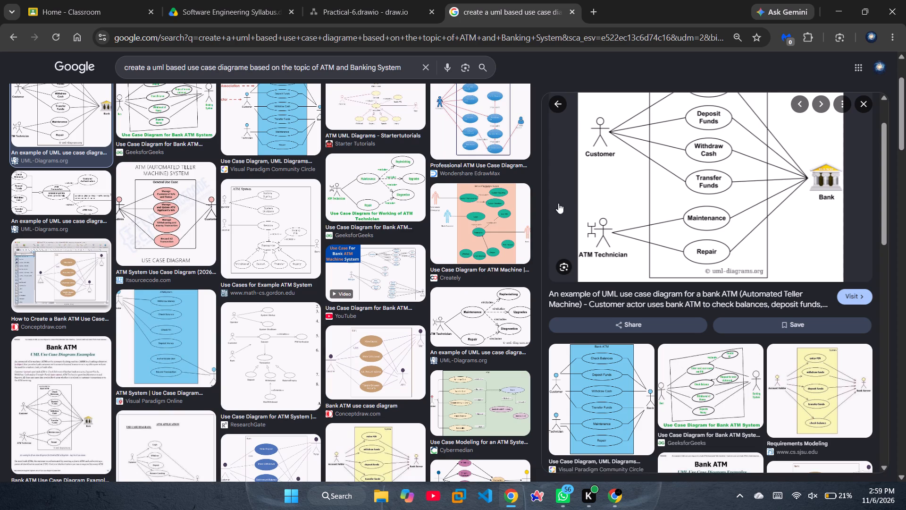
pyautogui.rightClick(684, 188)
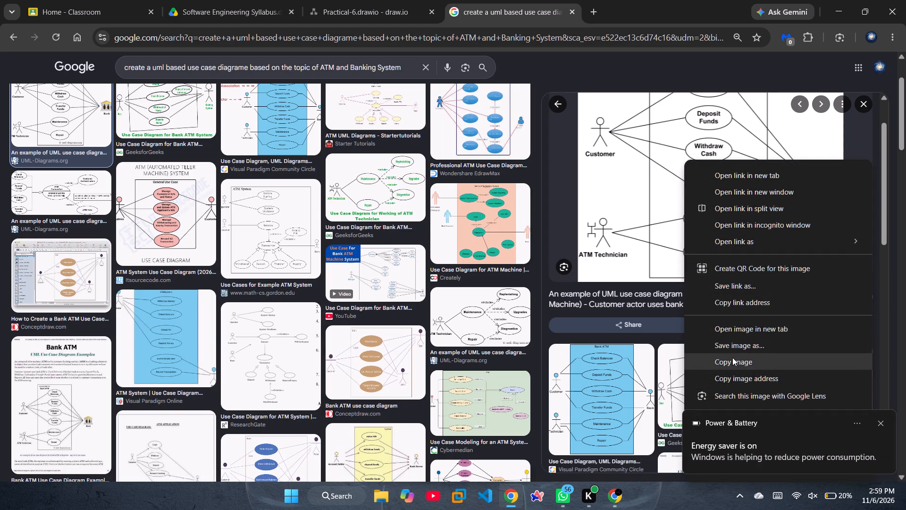
pyautogui.click(731, 358)
# Compare the Chegg, GeeksforGeeks online banking and Edraw use case diagrams with the UML-Diagrams.org Bank ATM diagram.
pyautogui.scroll(-1, 434, 339)
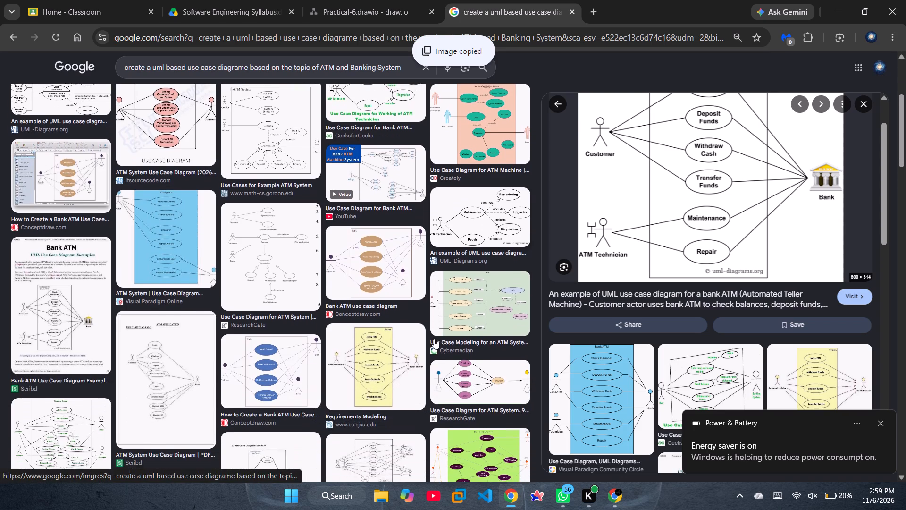
pyautogui.scroll(-2, 434, 339)
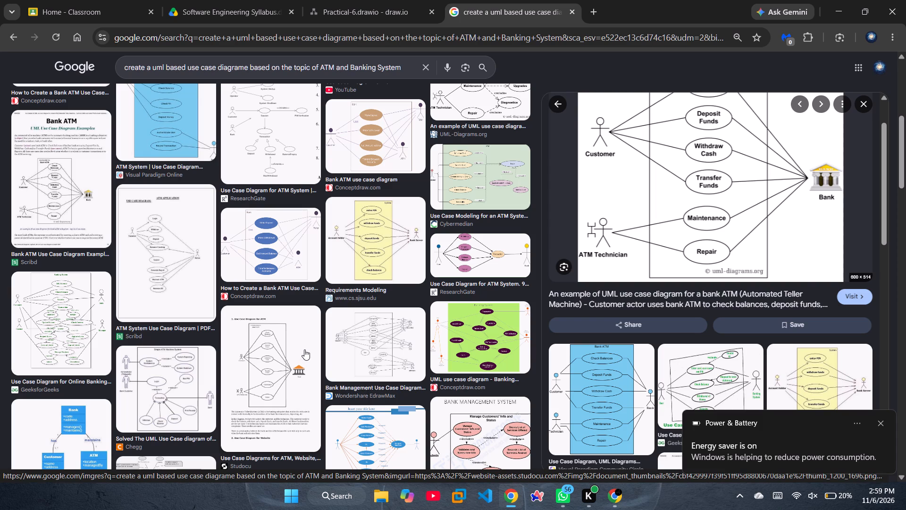
pyautogui.click(162, 378)
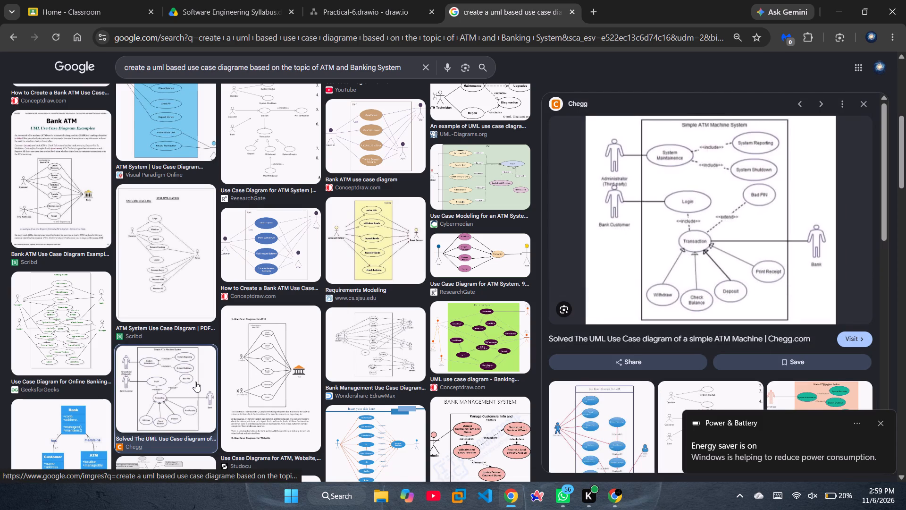
pyautogui.click(50, 359)
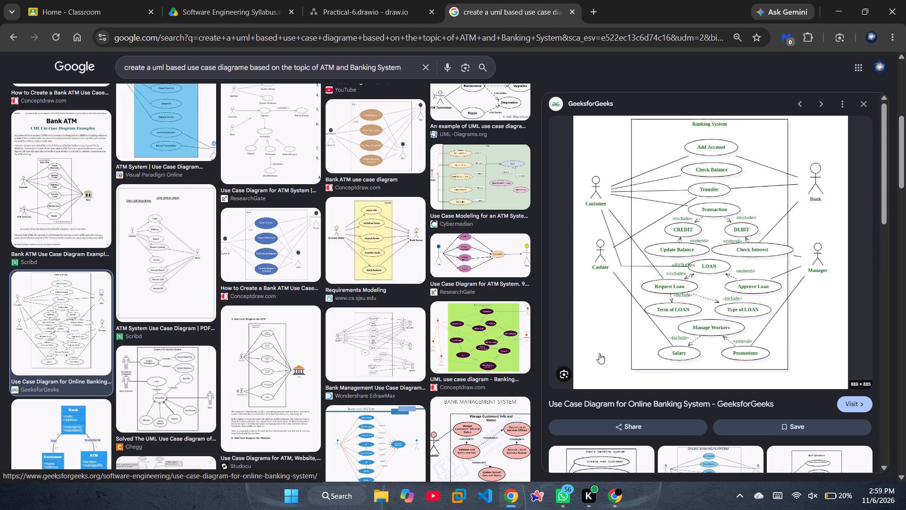
pyautogui.scroll(-1, 386, 395)
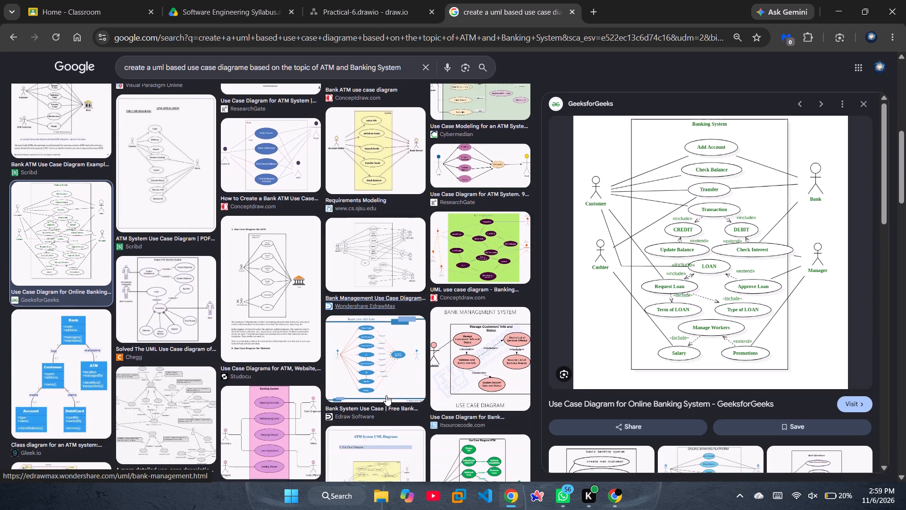
pyautogui.scroll(-1, 386, 395)
pyautogui.click(383, 366)
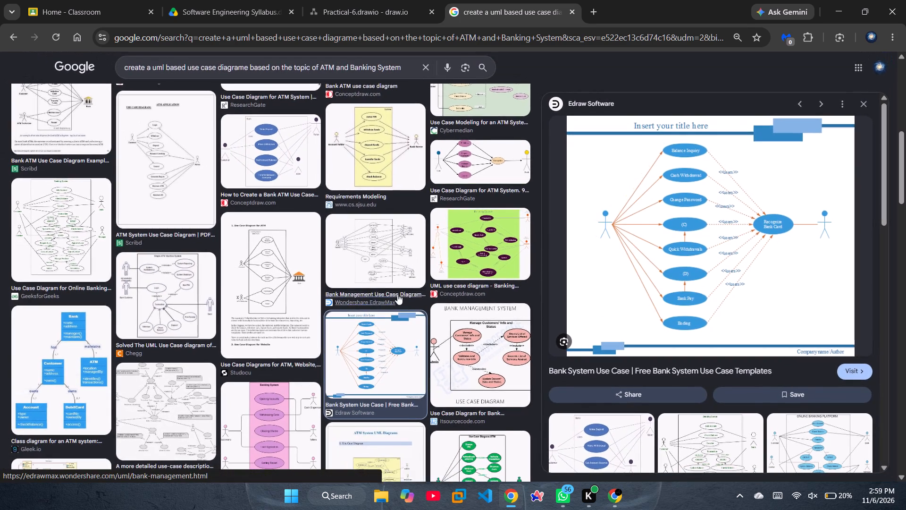
pyautogui.scroll(4, 397, 294)
pyautogui.scroll(1, 247, 261)
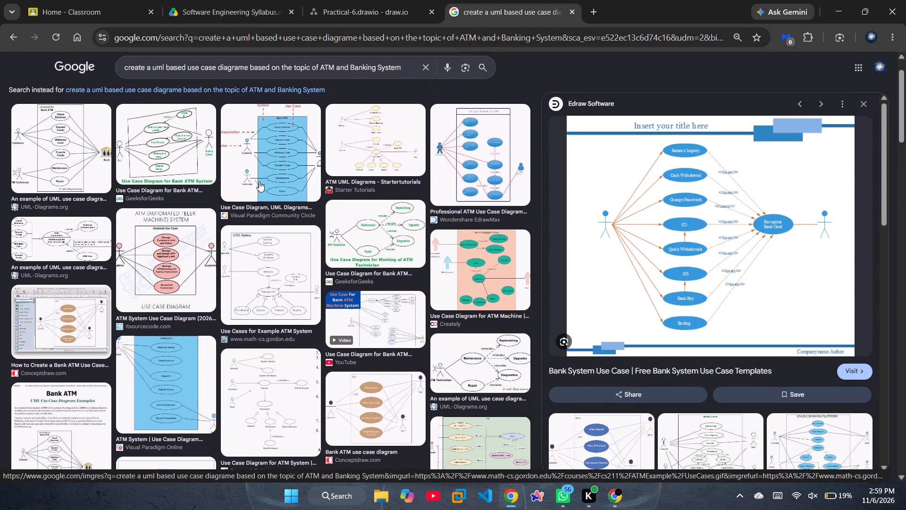
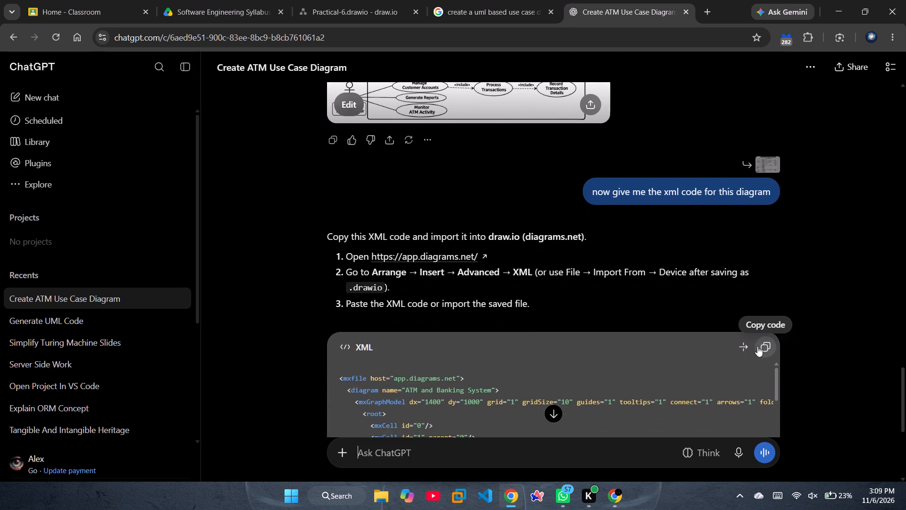
pyautogui.click(758, 344)
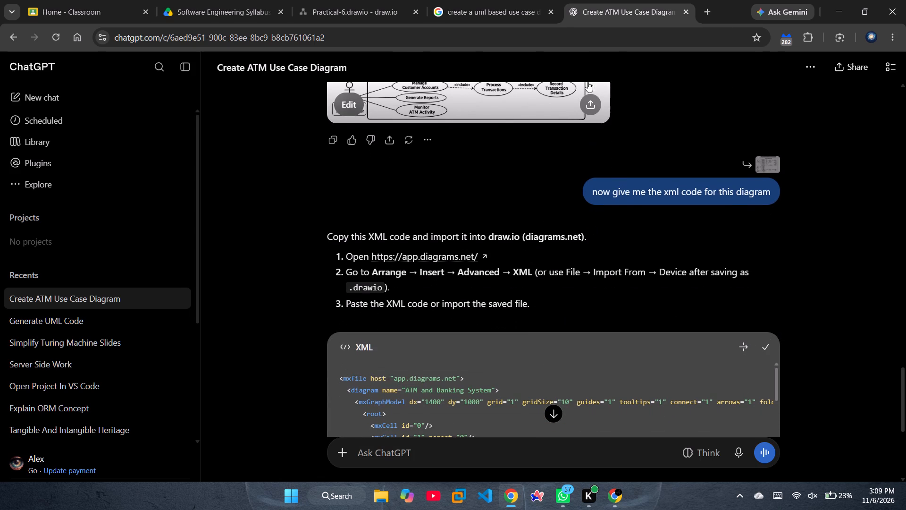
# From the Practical-6 draw.io file, create a blank diagram named Untitled Diagram.drawio in Google Drive's My Drive and open it in a new window.
pyautogui.click(507, 2)
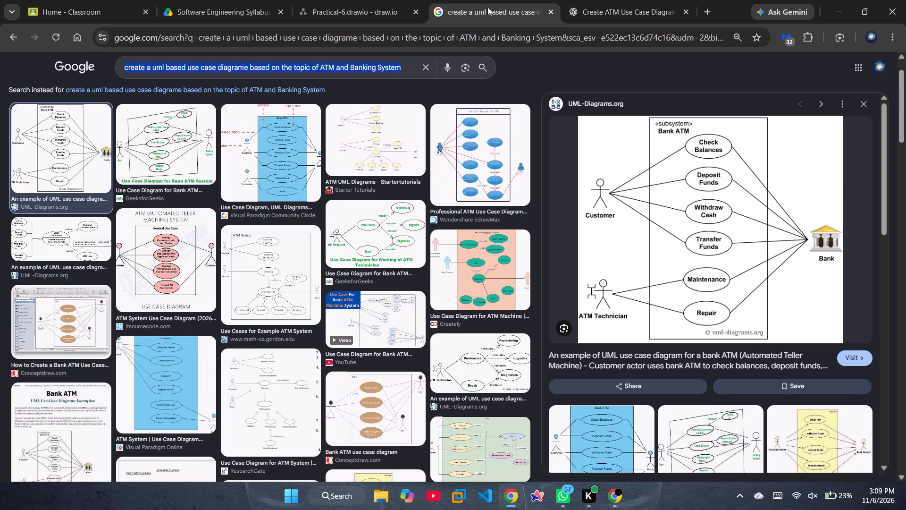
pyautogui.click(324, 12)
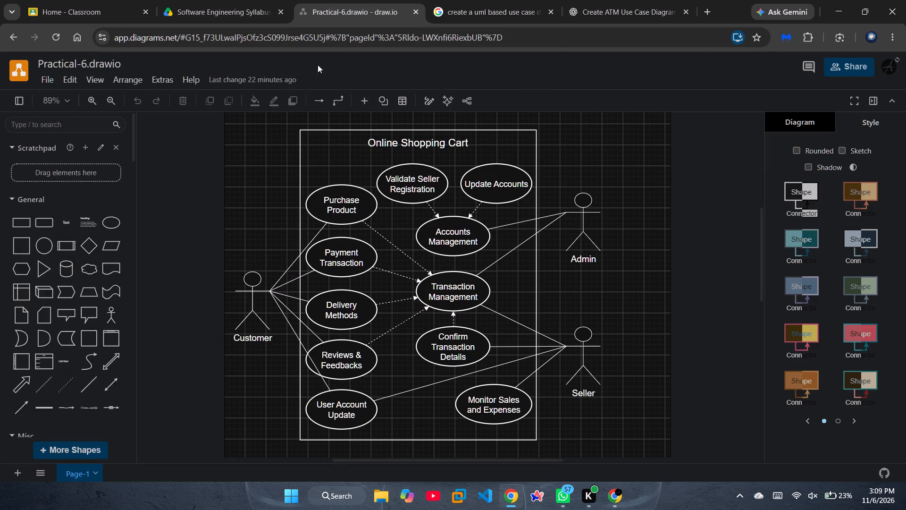
pyautogui.click(43, 75)
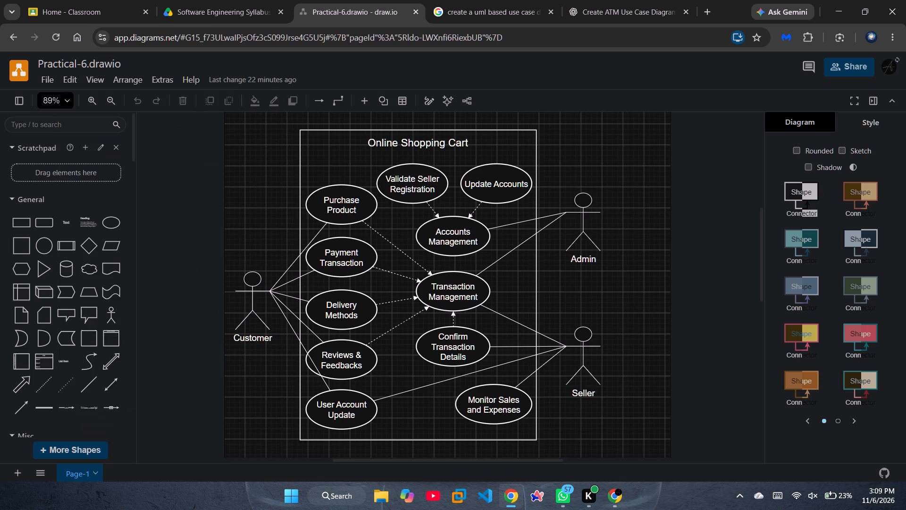
pyautogui.click(38, 79)
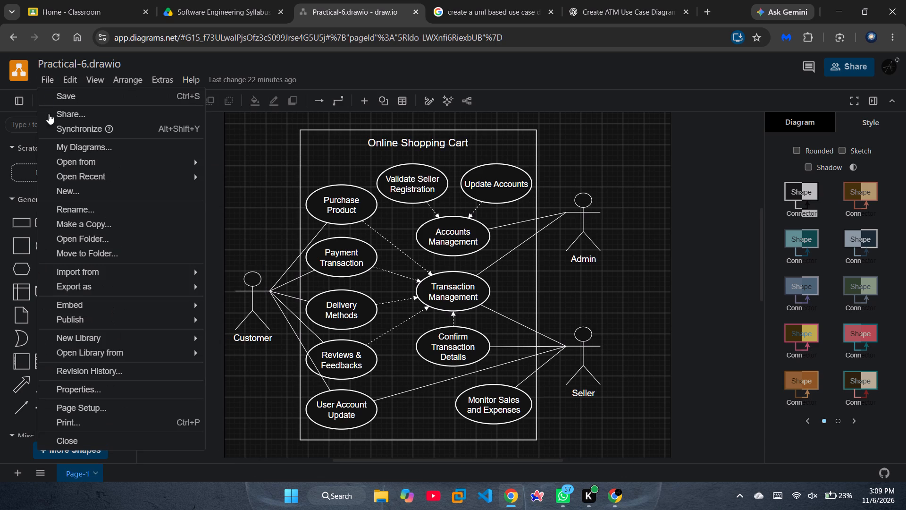
pyautogui.click(73, 195)
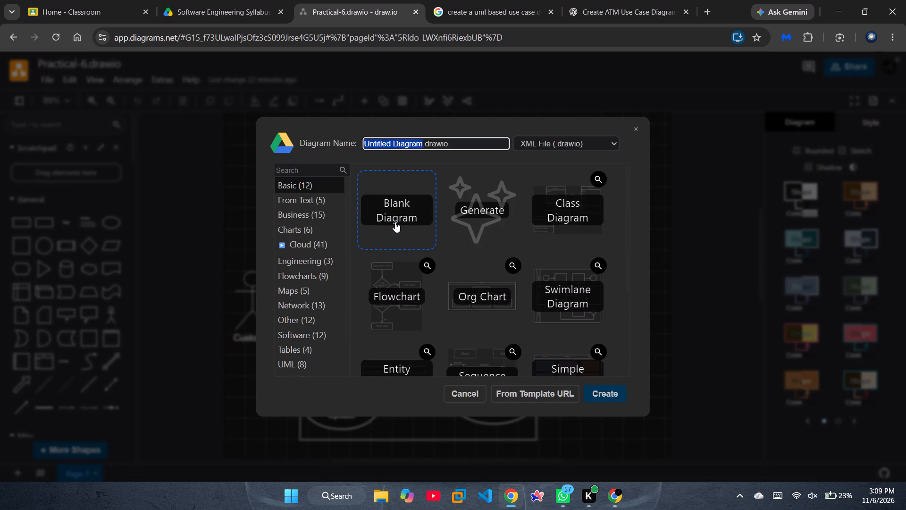
pyautogui.click(394, 220)
pyautogui.click(394, 220)
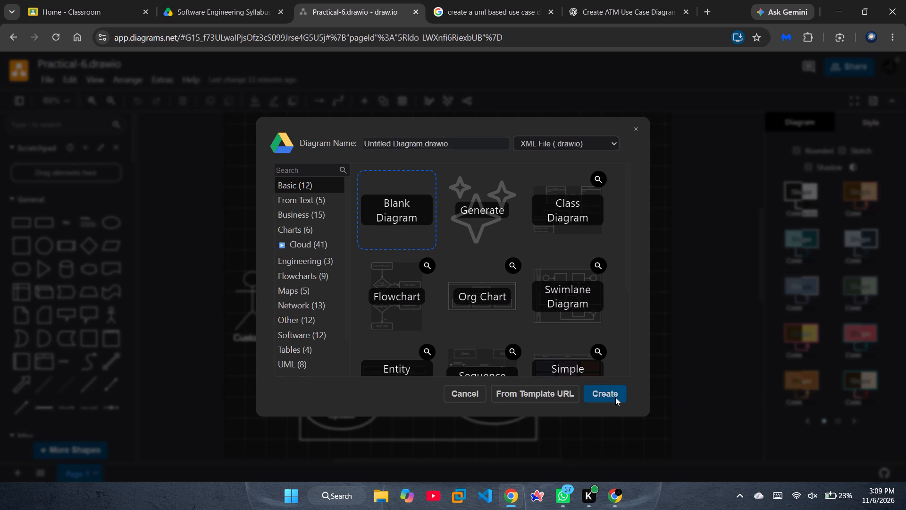
pyautogui.click(612, 395)
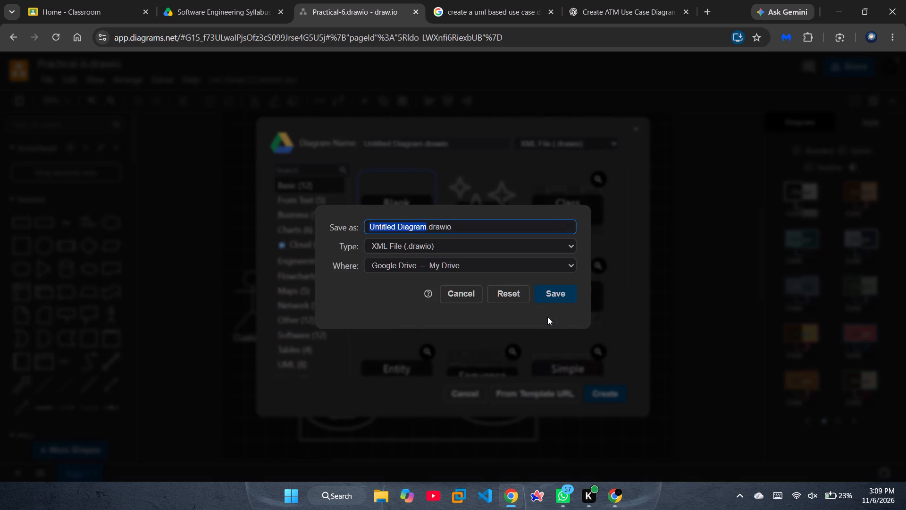
pyautogui.click(548, 298)
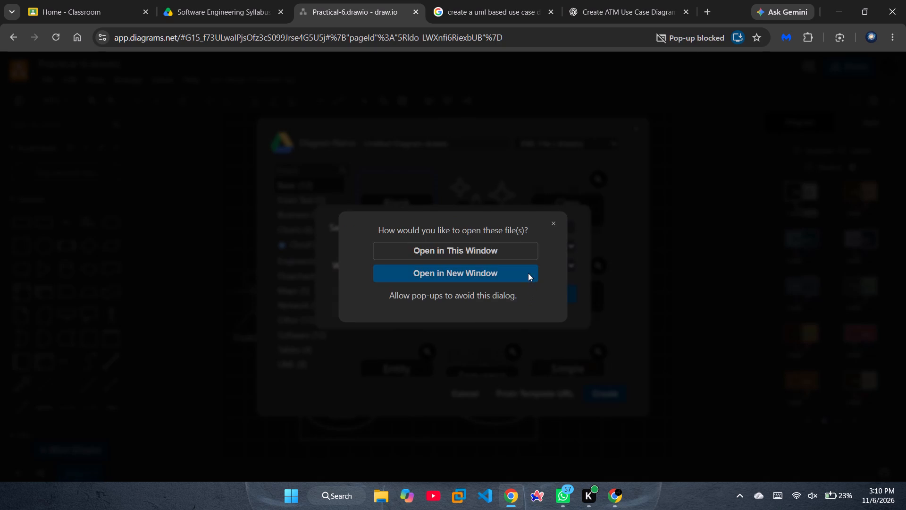
pyautogui.click(527, 274)
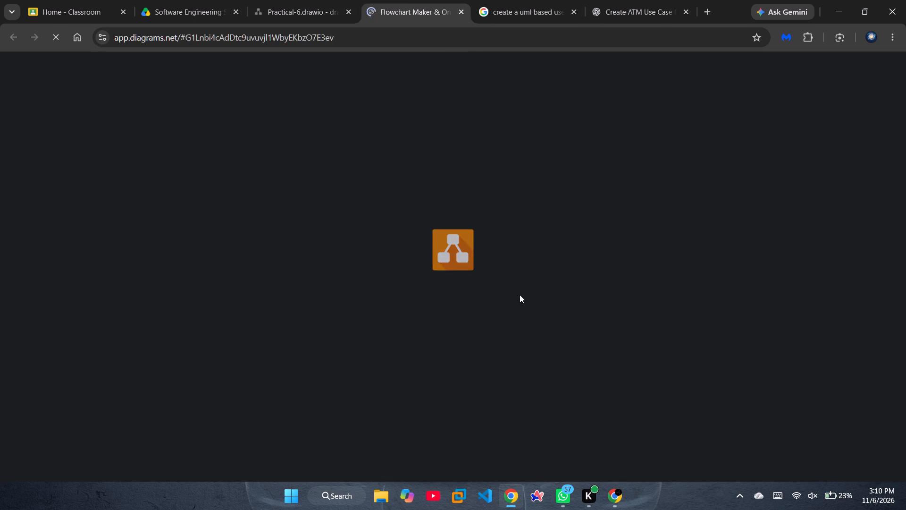
# Return to the Practical-6.drawio tab, dismiss its leftover save and new-diagram dialogs, and close the tab.
pyautogui.click(294, 1)
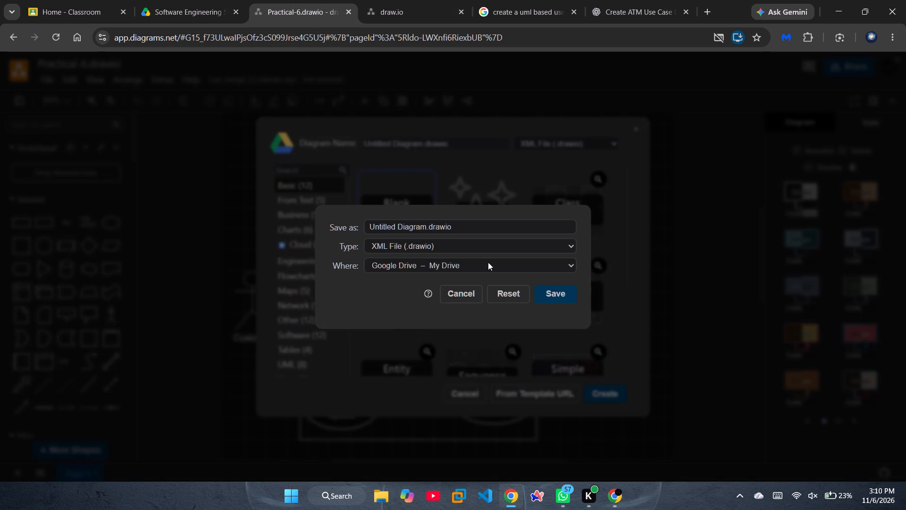
pyautogui.click(469, 292)
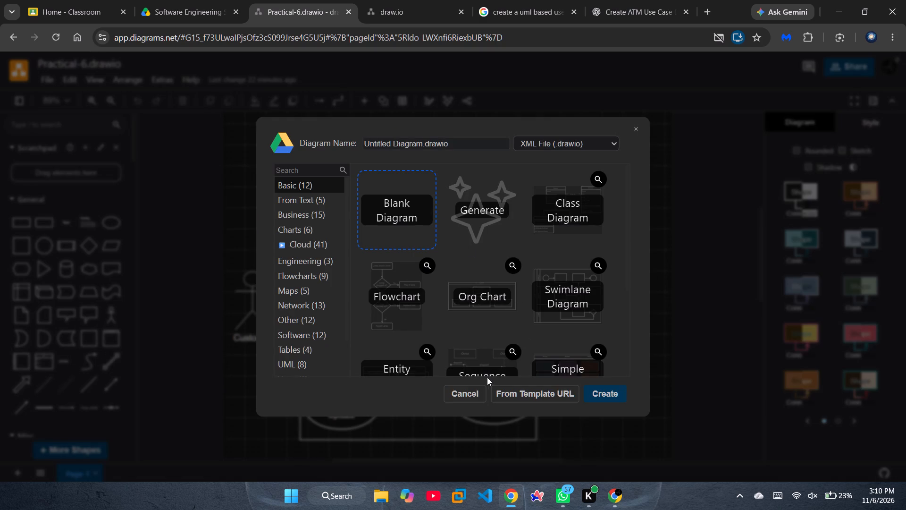
pyautogui.click(473, 391)
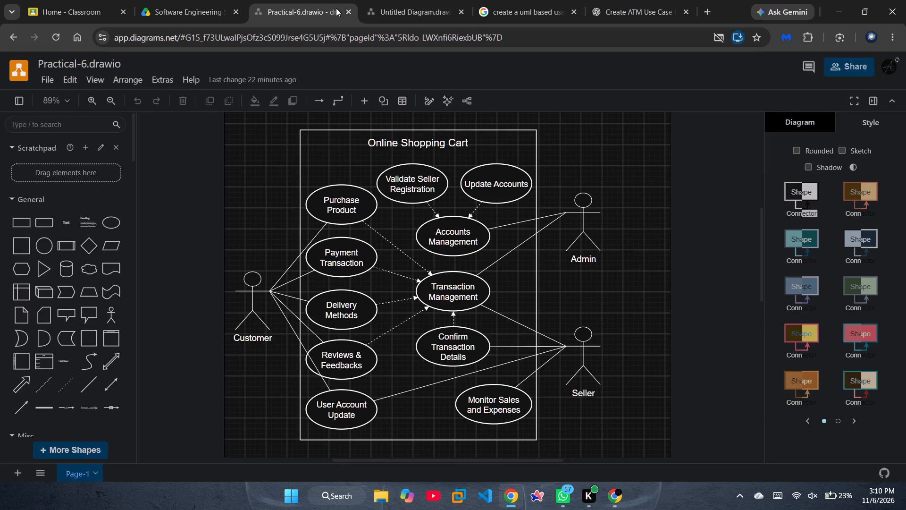
pyautogui.click(346, 10)
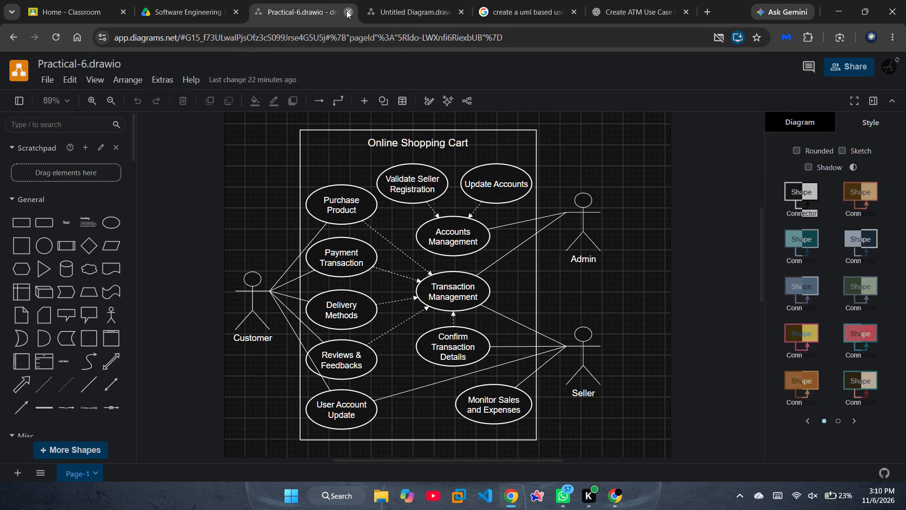
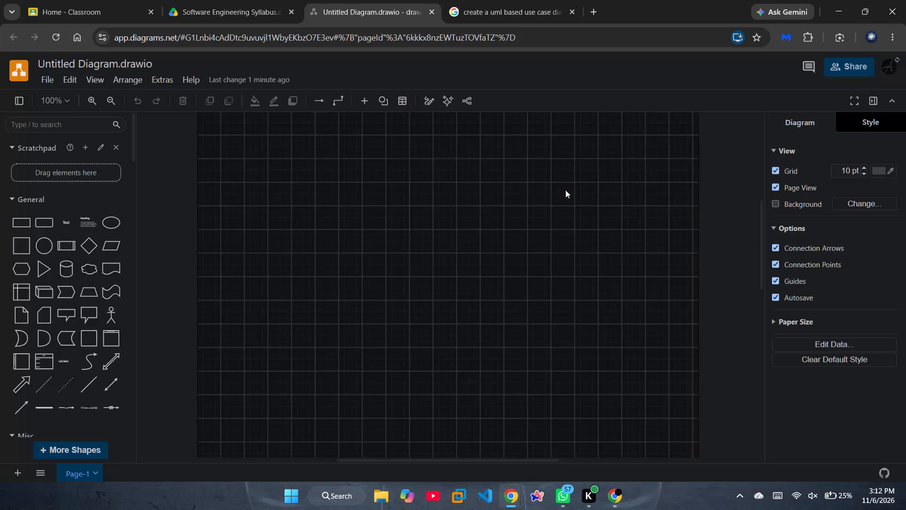
# Add a rectangle centred near the top edge of the page and label it "ATM and Banking".
pyautogui.click(13, 222)
pyautogui.moveTo(447, 277); pyautogui.dragTo(446, 154)
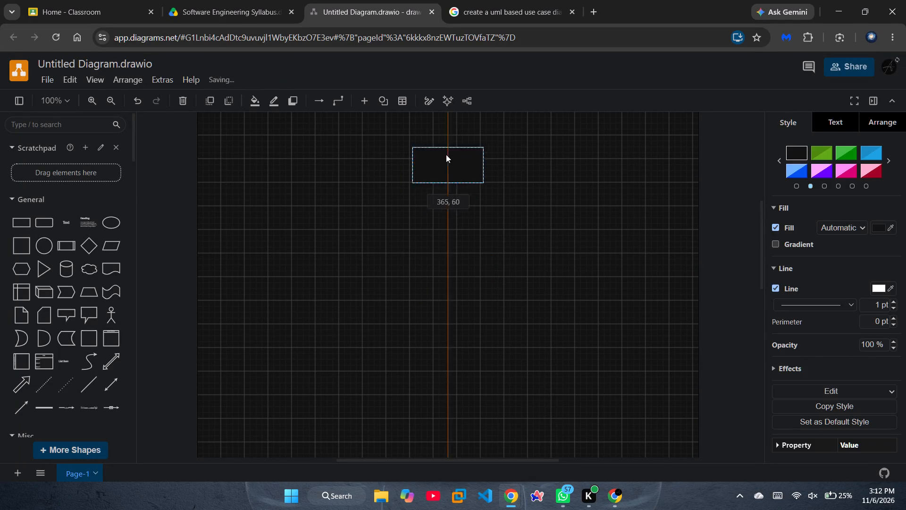
pyautogui.moveTo(446, 154); pyautogui.dragTo(453, 137)
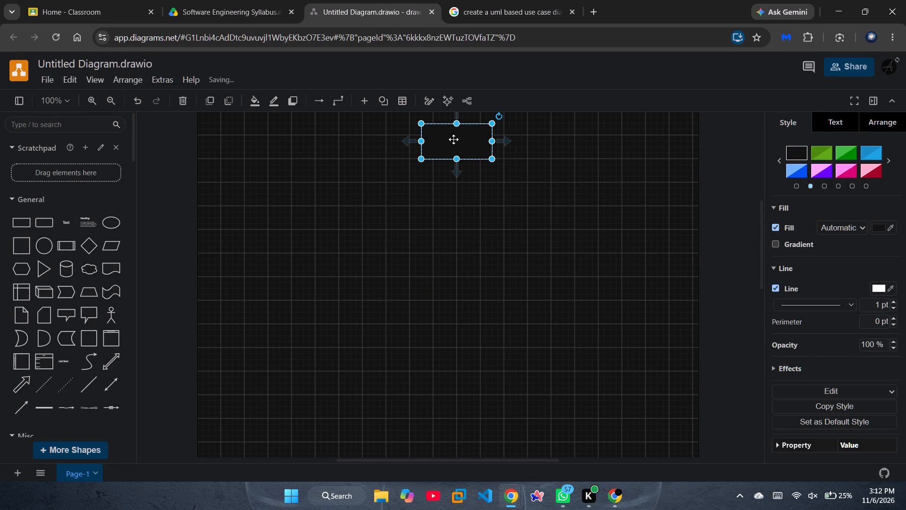
pyautogui.write('AT')
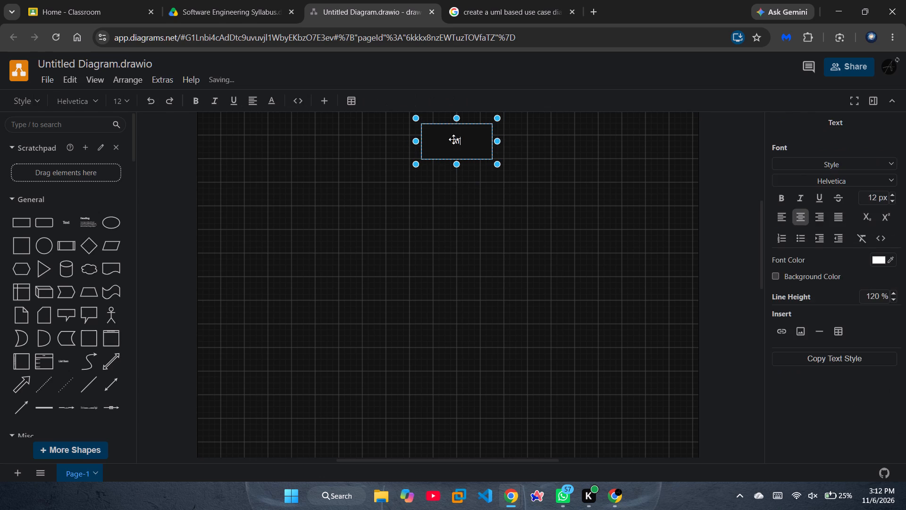
pyautogui.write('M')
pyautogui.press('space')
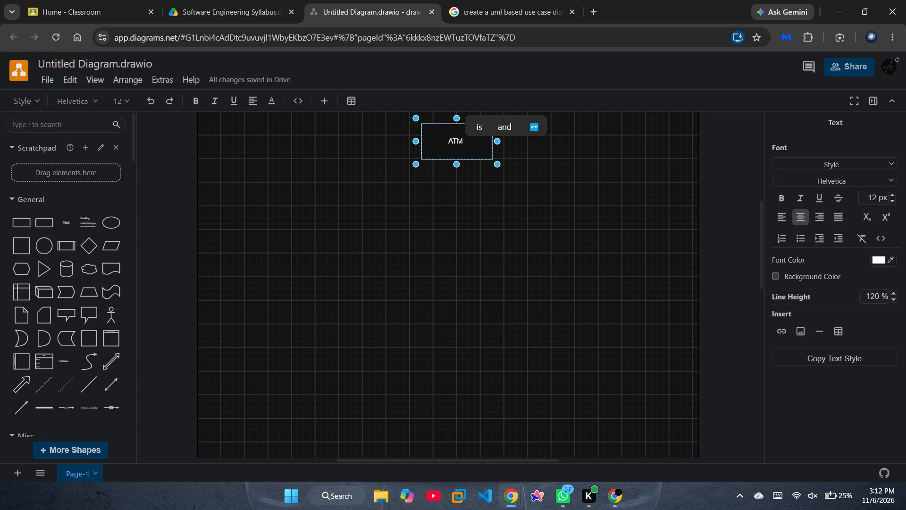
pyautogui.write('an')
pyautogui.write('d')
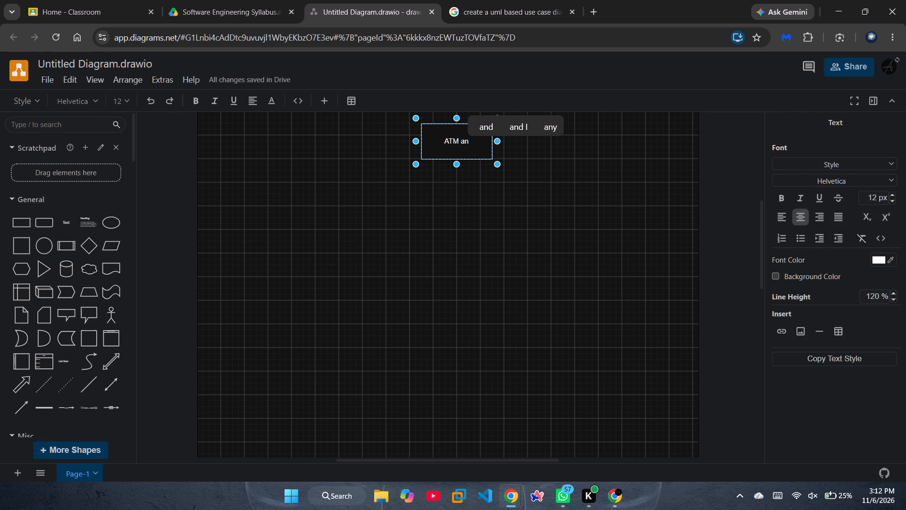
pyautogui.press('space')
pyautogui.write('Banking')
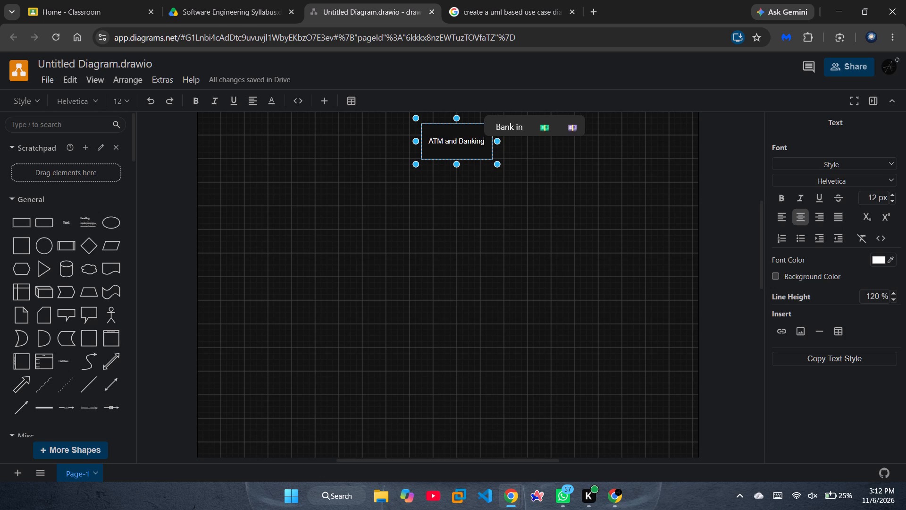
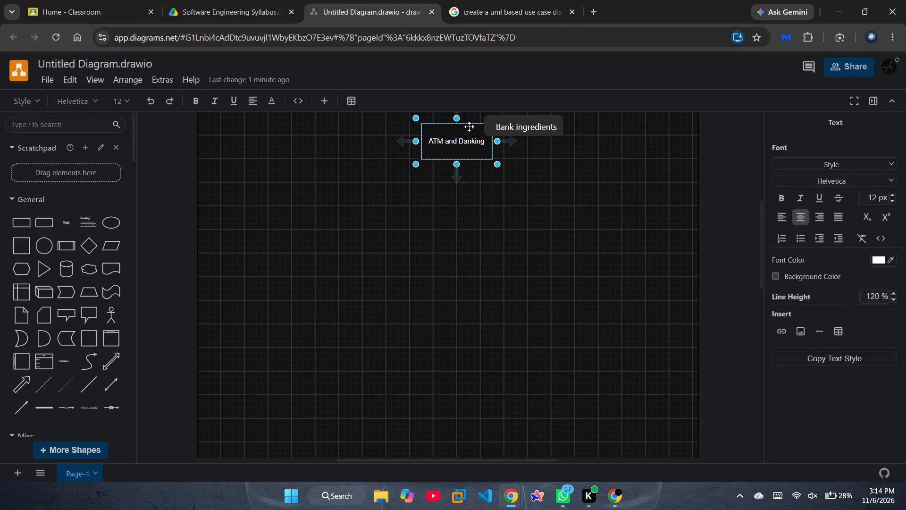
# Delete the "ATM and Banking" rectangle from the page.
pyautogui.click(469, 127)
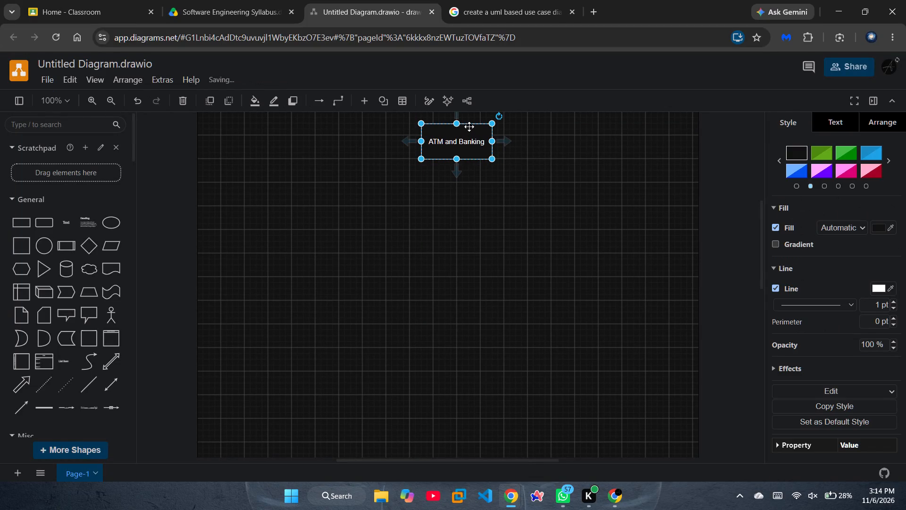
pyautogui.press('Delete')
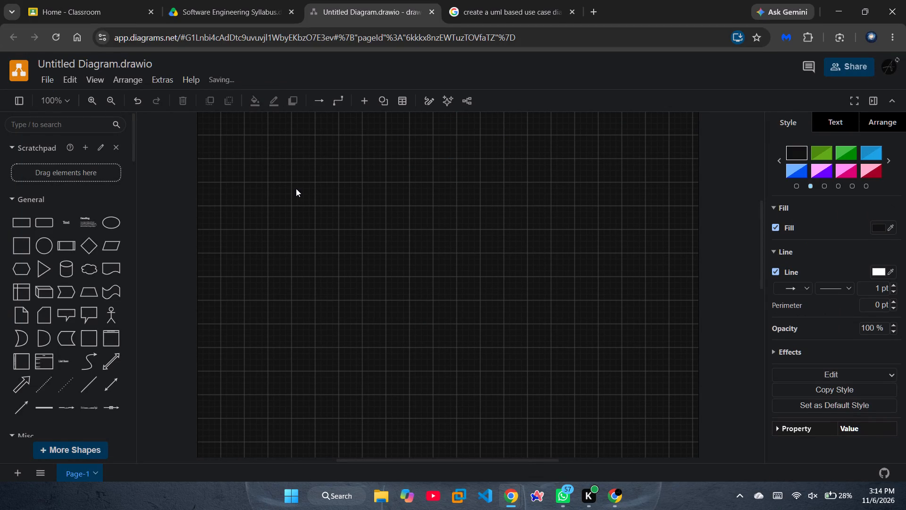
# Replace the entire XML source of the diagram with the copied use case diagram code using Edit Diagram.
pyautogui.click(162, 77)
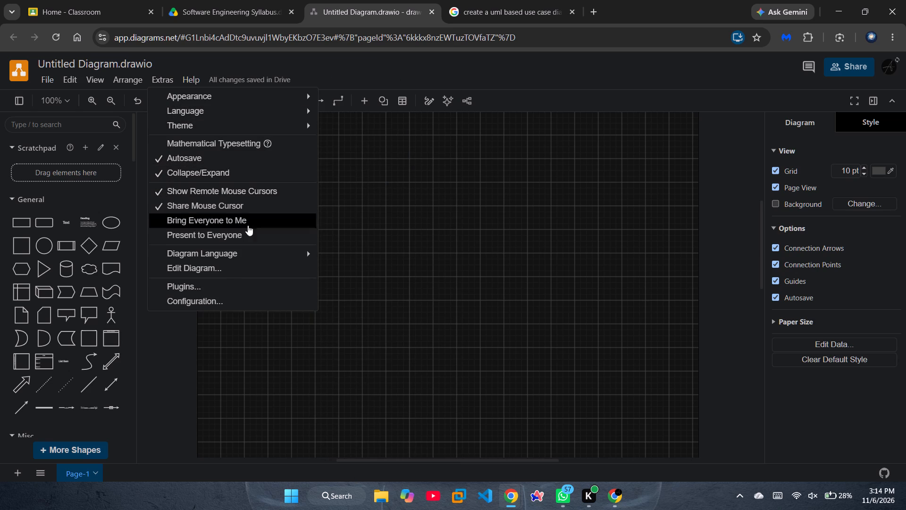
pyautogui.click(227, 266)
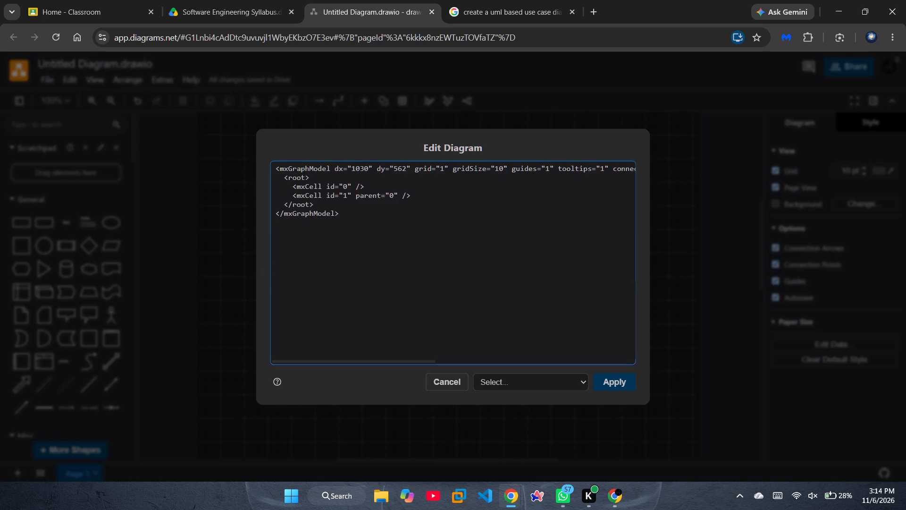
pyautogui.hotkey('ctrl', 'a')
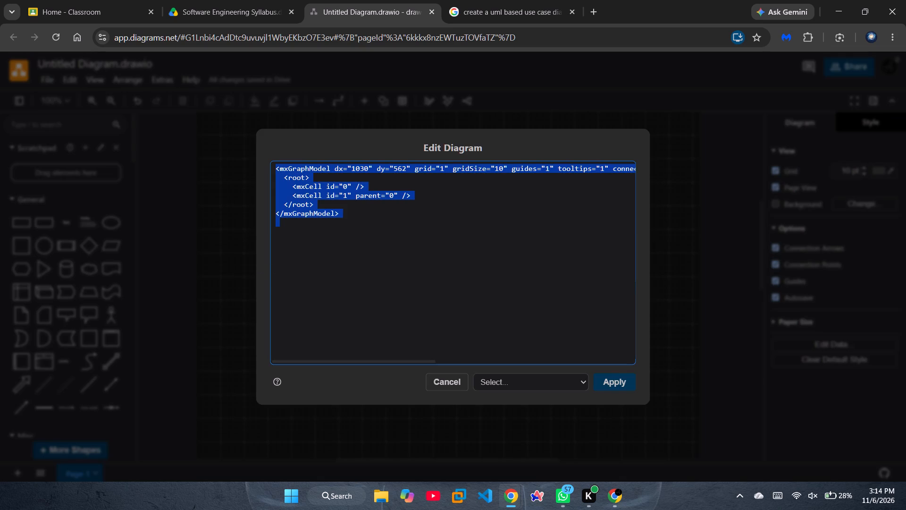
pyautogui.hotkey('ctrl', 'v')
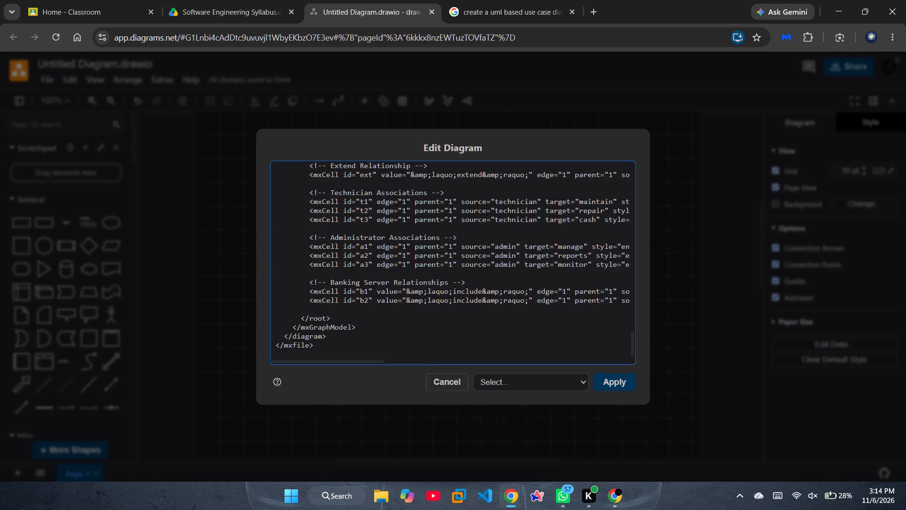
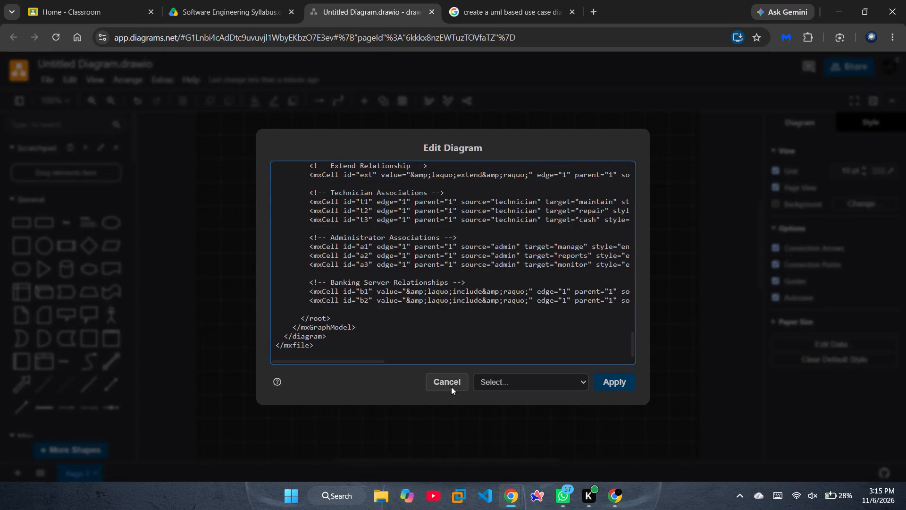
# Close the Edit Diagram dialog without applying the pasted code.
pyautogui.click(451, 386)
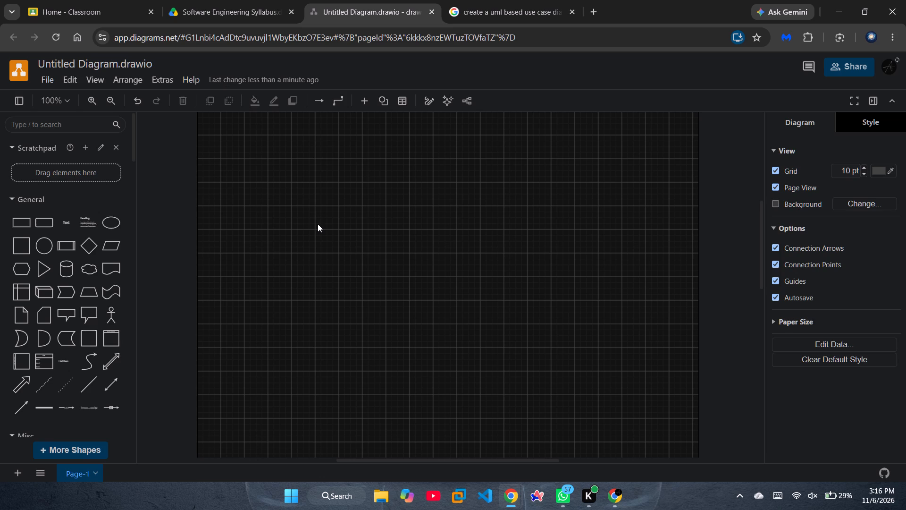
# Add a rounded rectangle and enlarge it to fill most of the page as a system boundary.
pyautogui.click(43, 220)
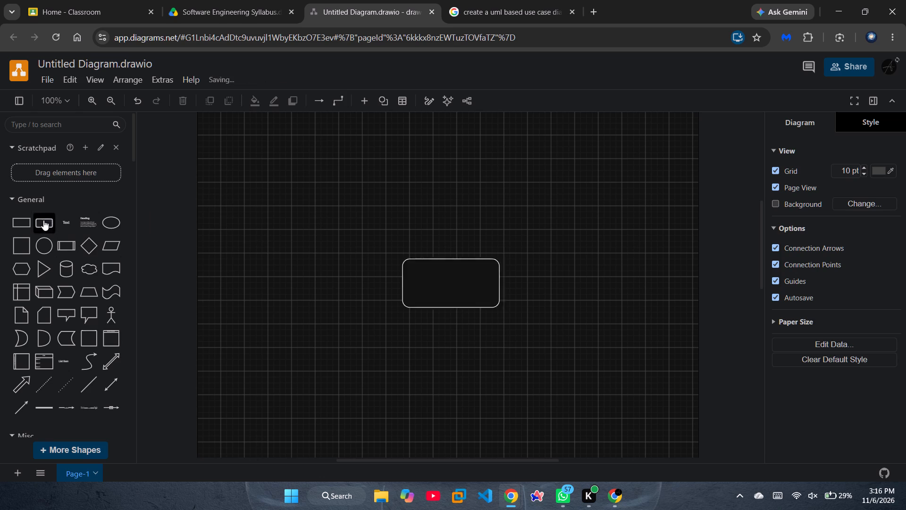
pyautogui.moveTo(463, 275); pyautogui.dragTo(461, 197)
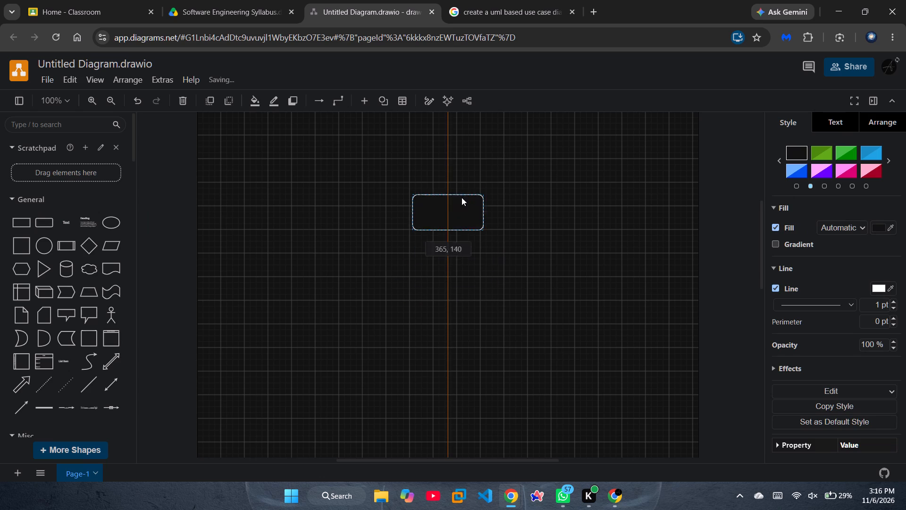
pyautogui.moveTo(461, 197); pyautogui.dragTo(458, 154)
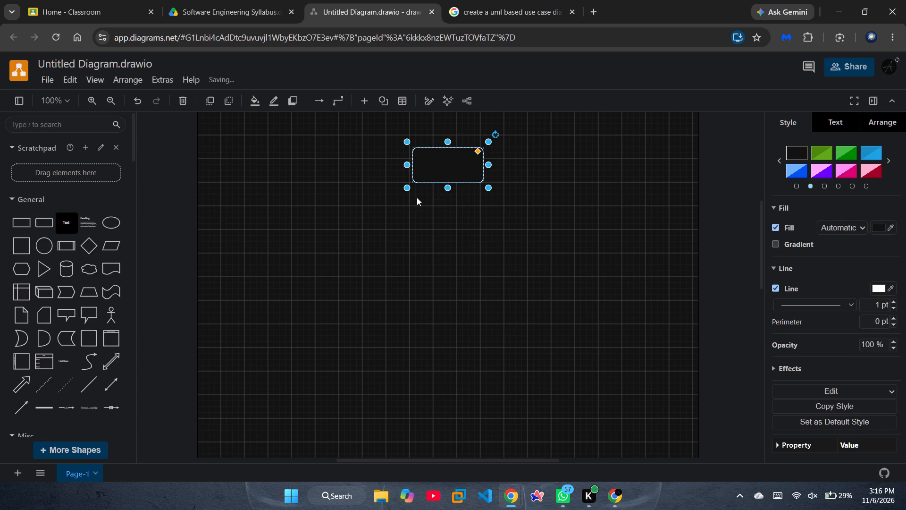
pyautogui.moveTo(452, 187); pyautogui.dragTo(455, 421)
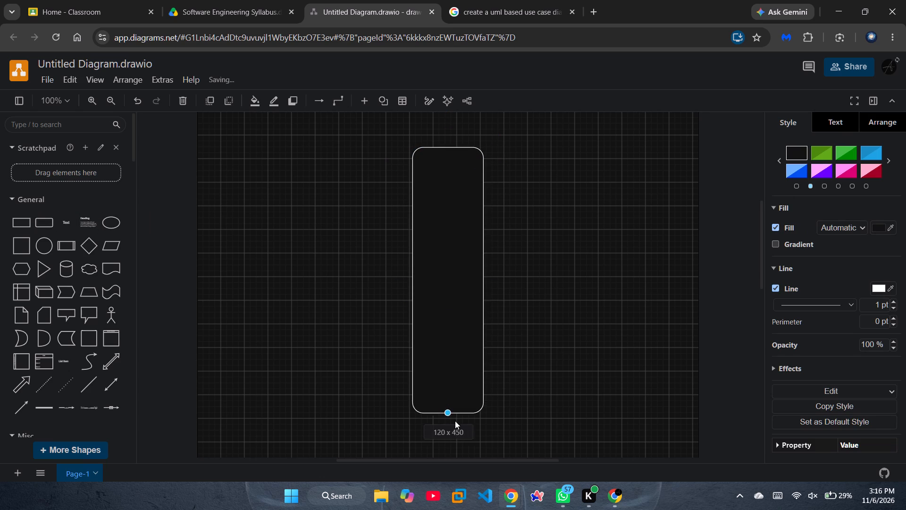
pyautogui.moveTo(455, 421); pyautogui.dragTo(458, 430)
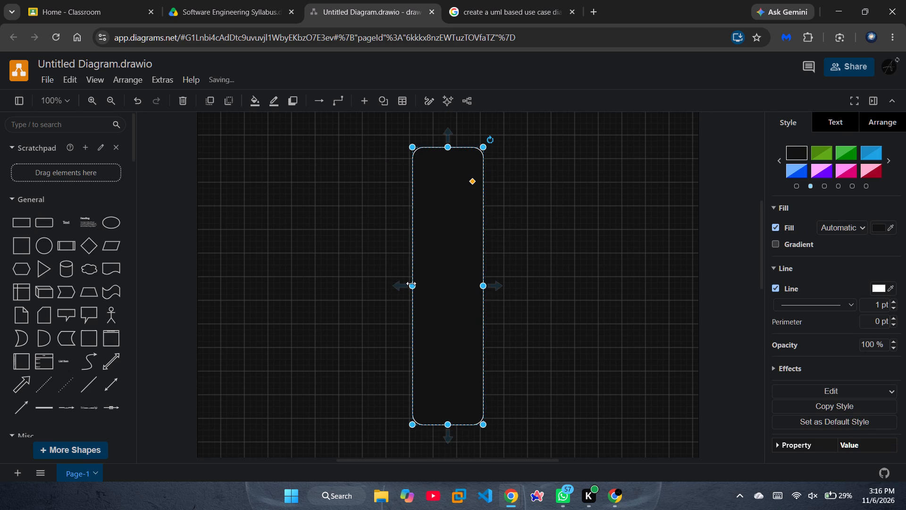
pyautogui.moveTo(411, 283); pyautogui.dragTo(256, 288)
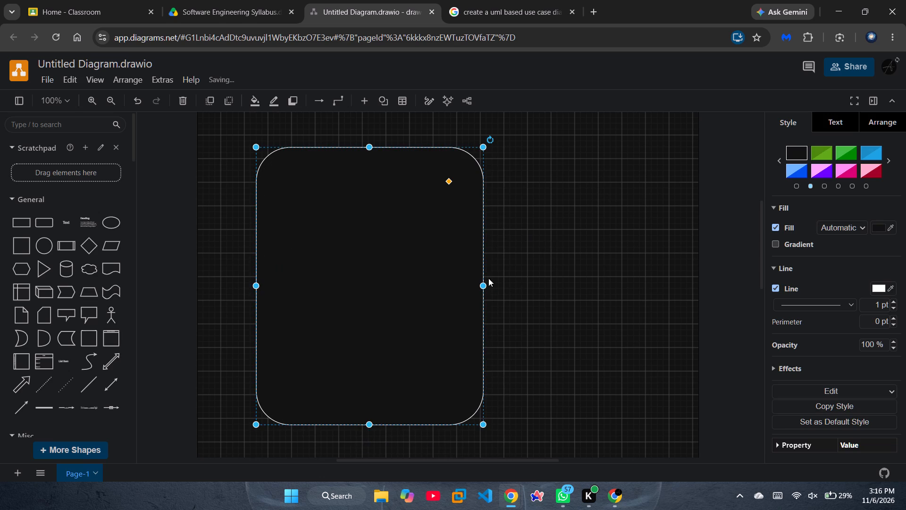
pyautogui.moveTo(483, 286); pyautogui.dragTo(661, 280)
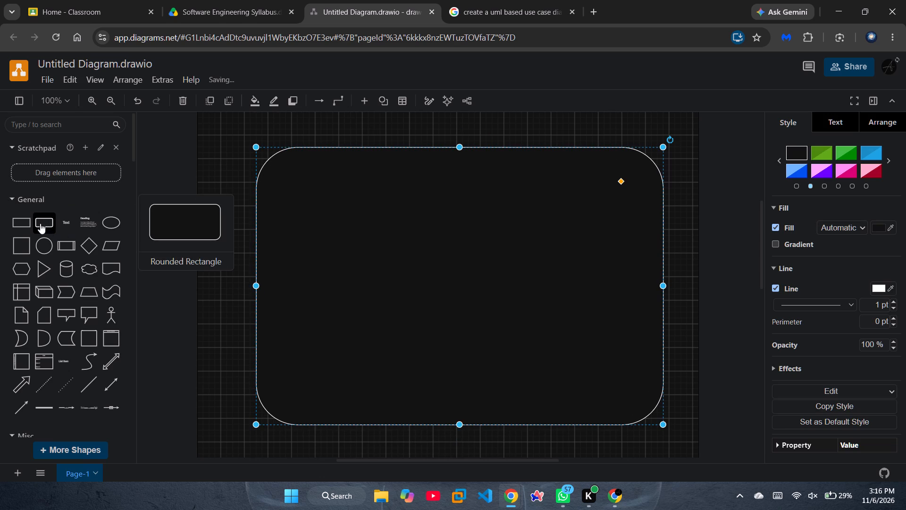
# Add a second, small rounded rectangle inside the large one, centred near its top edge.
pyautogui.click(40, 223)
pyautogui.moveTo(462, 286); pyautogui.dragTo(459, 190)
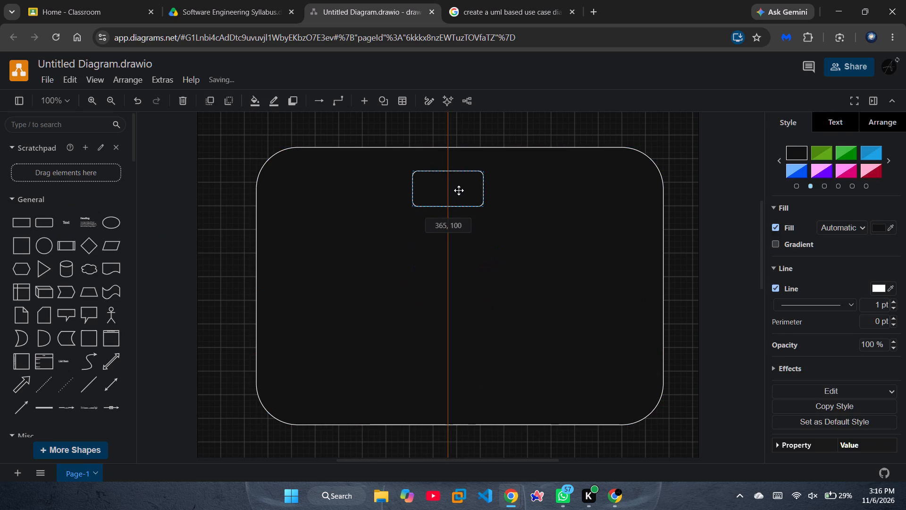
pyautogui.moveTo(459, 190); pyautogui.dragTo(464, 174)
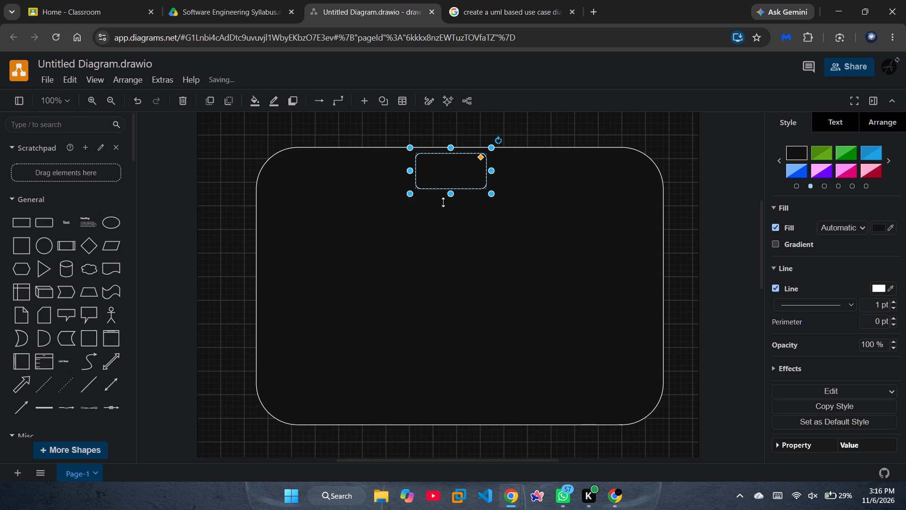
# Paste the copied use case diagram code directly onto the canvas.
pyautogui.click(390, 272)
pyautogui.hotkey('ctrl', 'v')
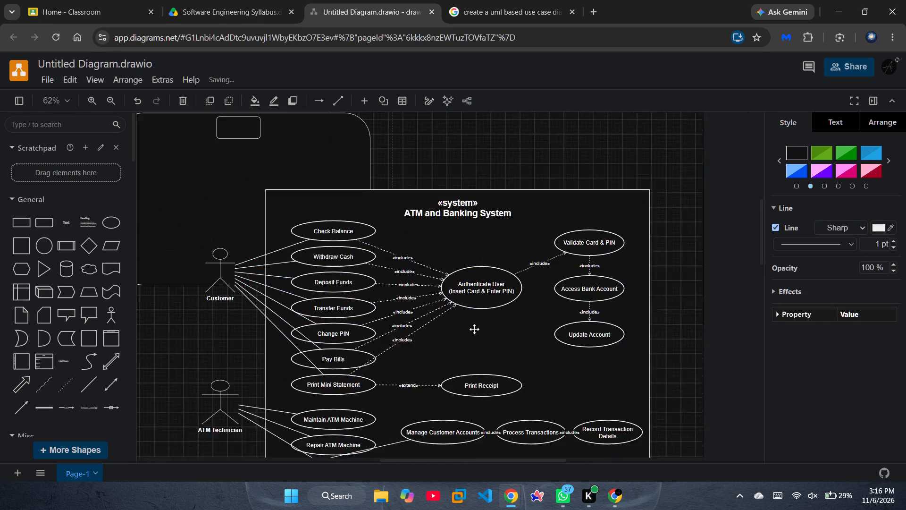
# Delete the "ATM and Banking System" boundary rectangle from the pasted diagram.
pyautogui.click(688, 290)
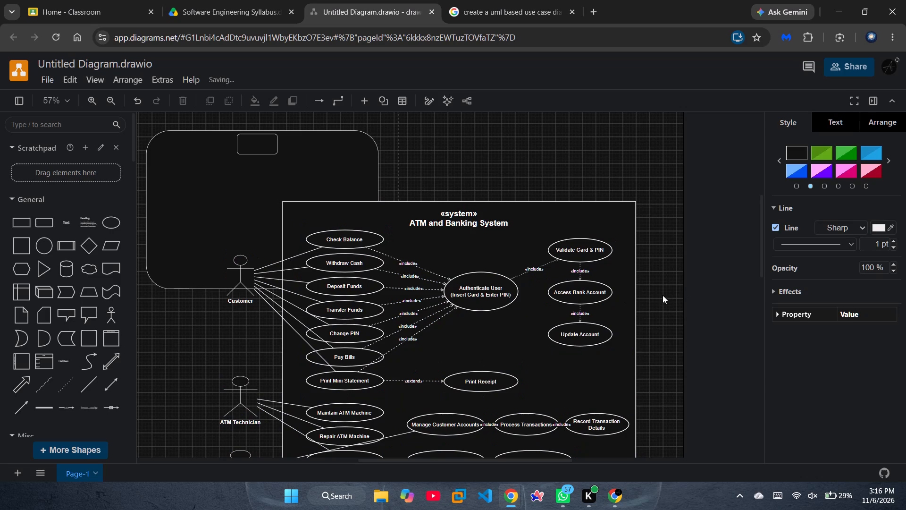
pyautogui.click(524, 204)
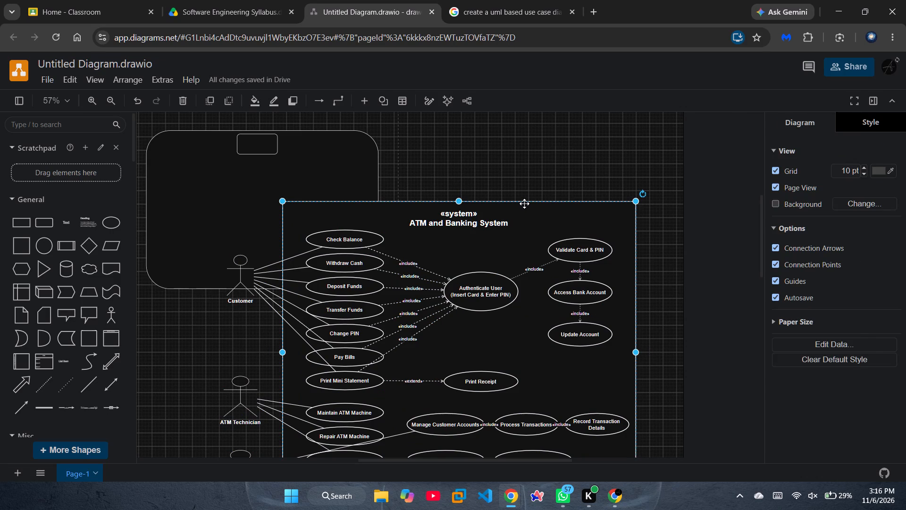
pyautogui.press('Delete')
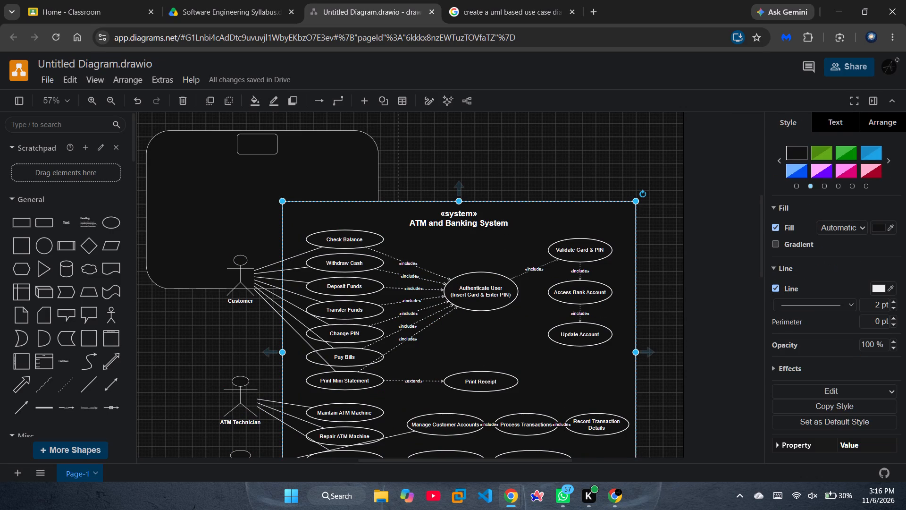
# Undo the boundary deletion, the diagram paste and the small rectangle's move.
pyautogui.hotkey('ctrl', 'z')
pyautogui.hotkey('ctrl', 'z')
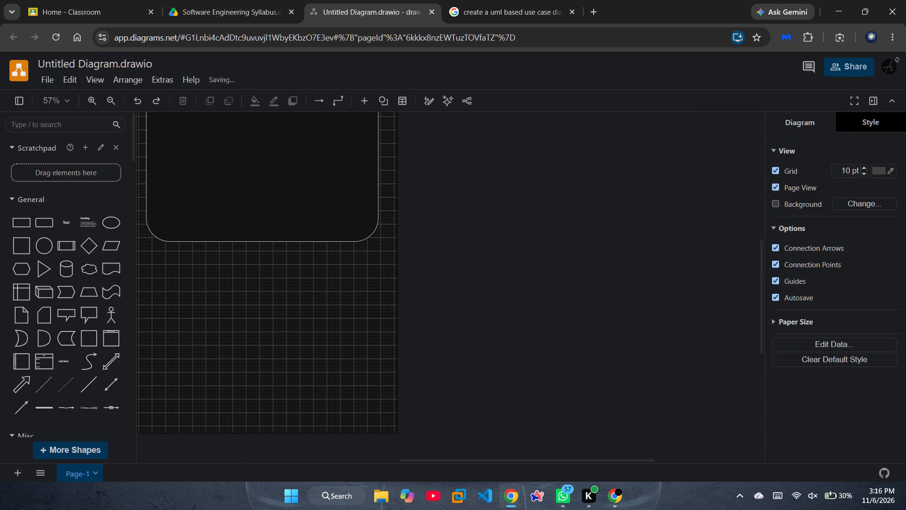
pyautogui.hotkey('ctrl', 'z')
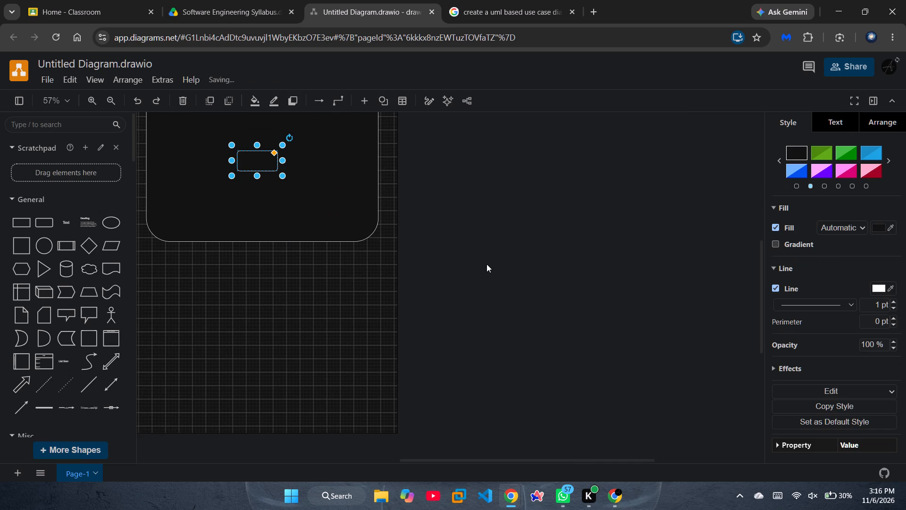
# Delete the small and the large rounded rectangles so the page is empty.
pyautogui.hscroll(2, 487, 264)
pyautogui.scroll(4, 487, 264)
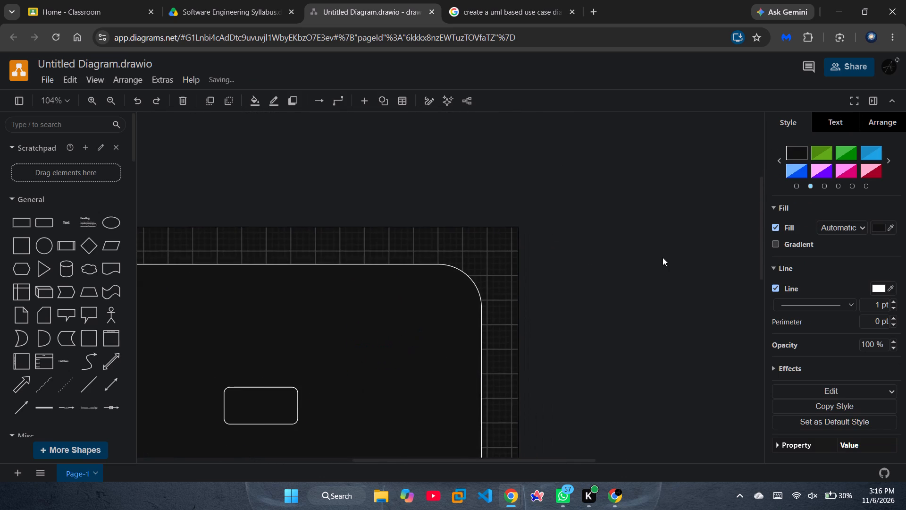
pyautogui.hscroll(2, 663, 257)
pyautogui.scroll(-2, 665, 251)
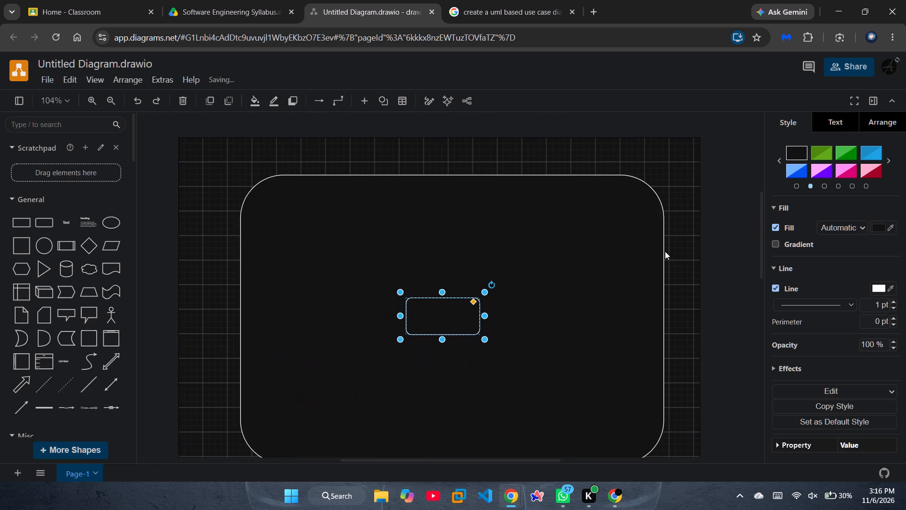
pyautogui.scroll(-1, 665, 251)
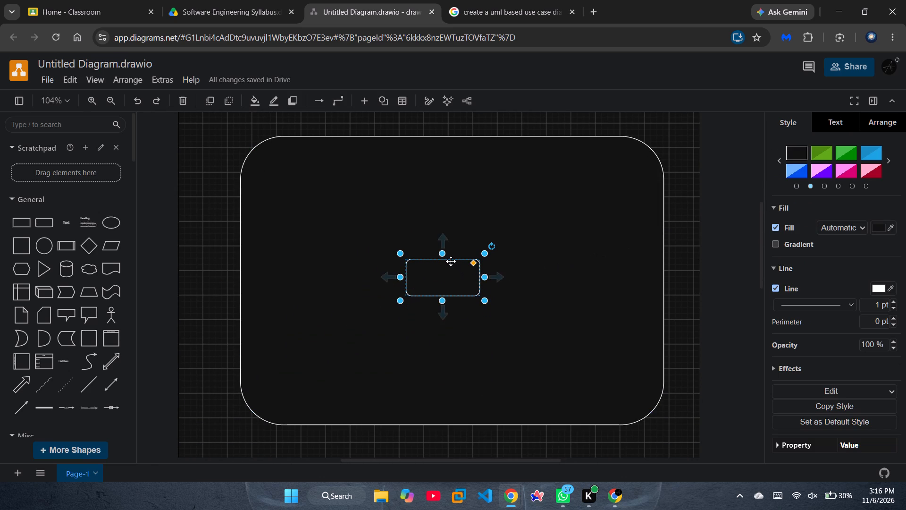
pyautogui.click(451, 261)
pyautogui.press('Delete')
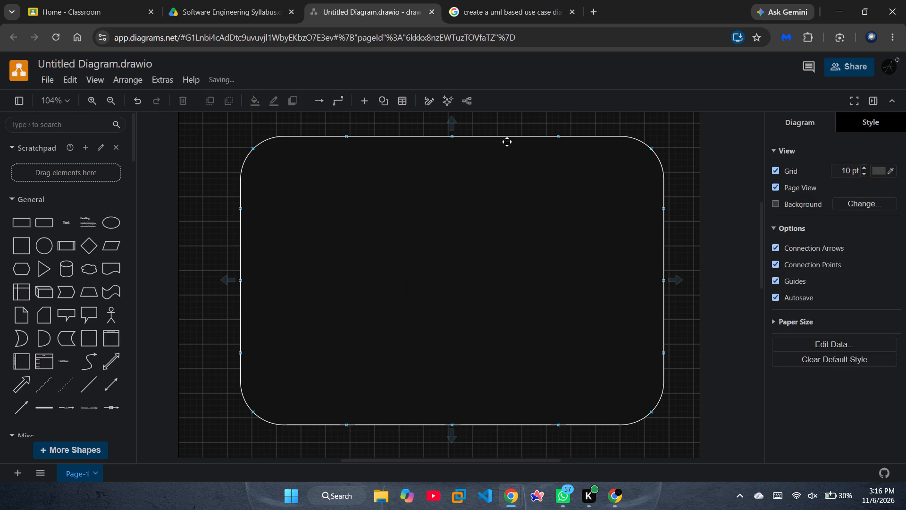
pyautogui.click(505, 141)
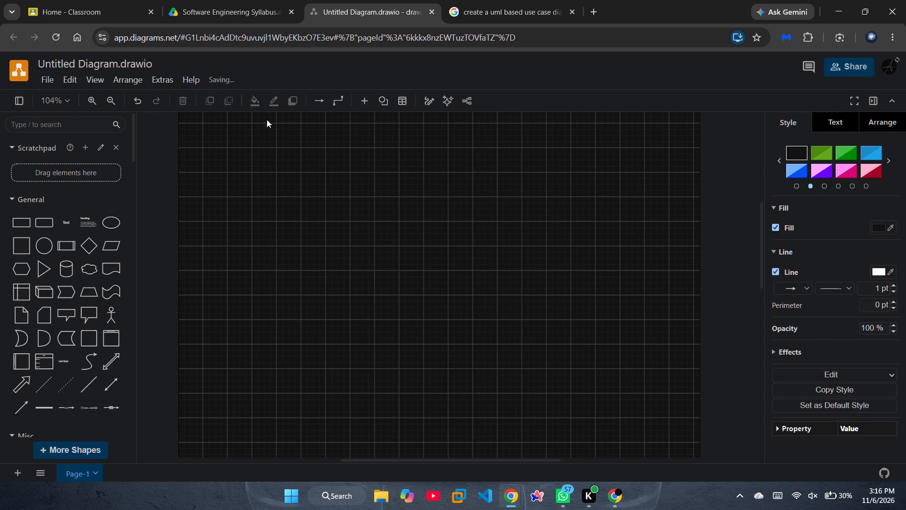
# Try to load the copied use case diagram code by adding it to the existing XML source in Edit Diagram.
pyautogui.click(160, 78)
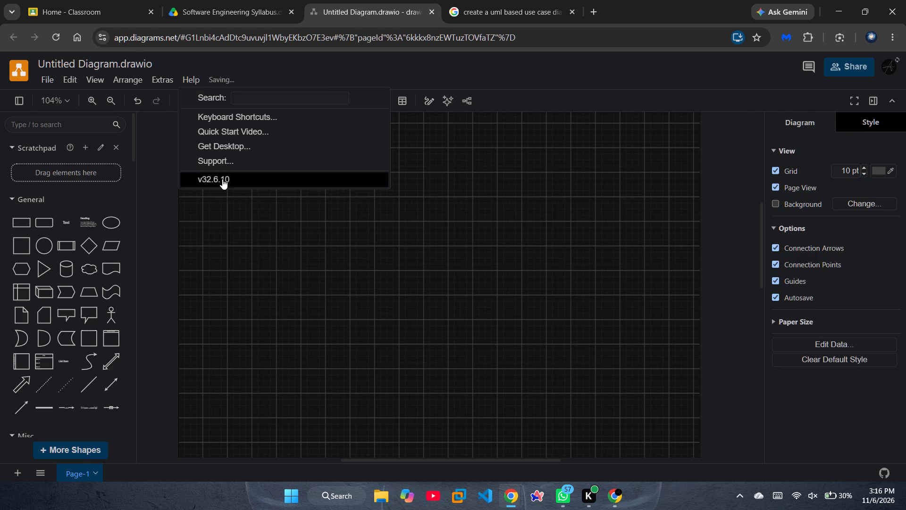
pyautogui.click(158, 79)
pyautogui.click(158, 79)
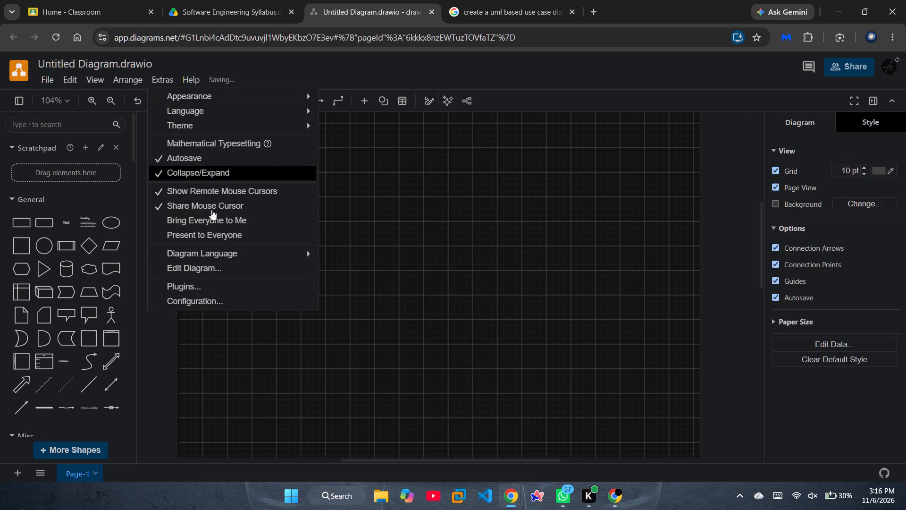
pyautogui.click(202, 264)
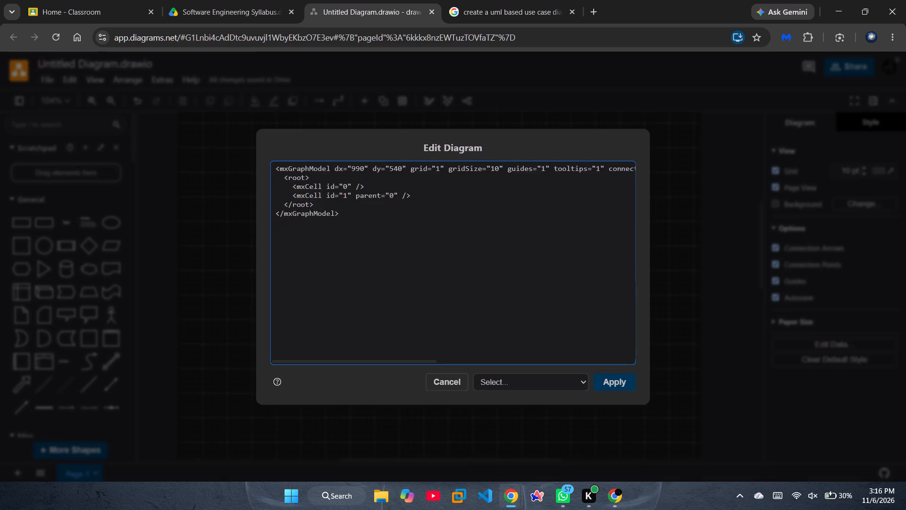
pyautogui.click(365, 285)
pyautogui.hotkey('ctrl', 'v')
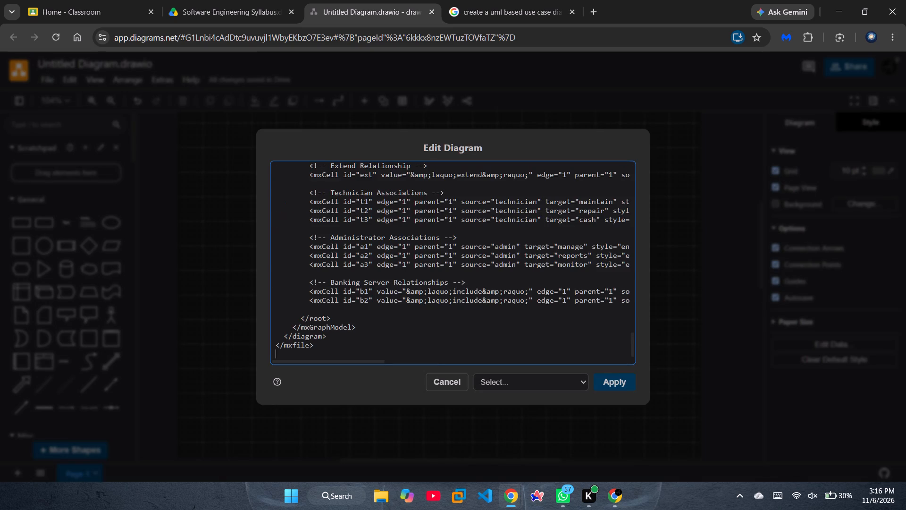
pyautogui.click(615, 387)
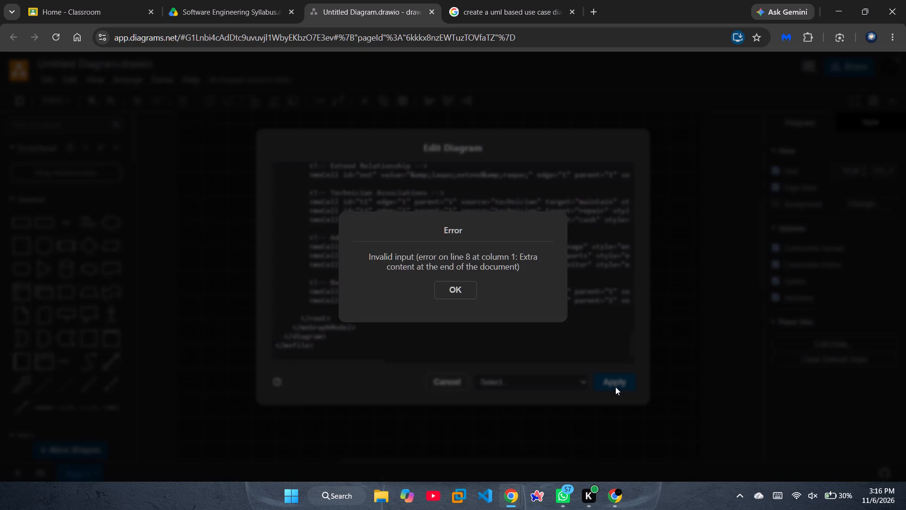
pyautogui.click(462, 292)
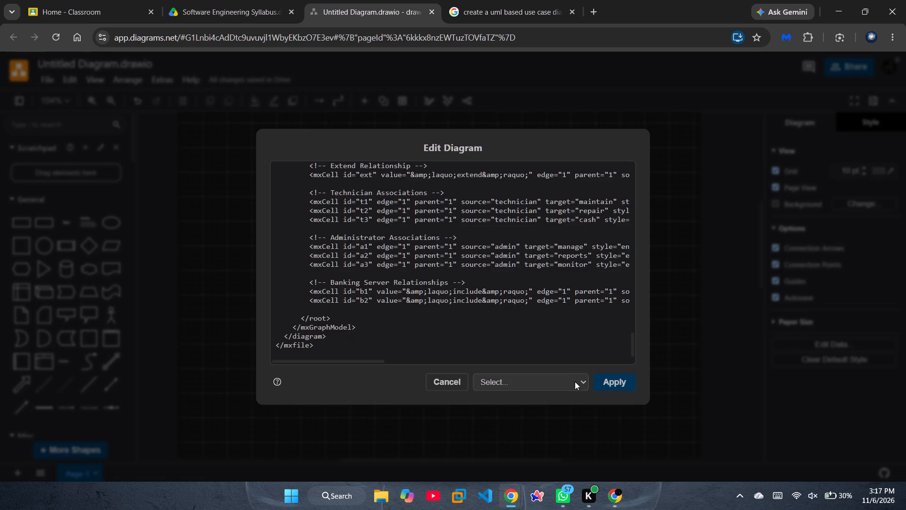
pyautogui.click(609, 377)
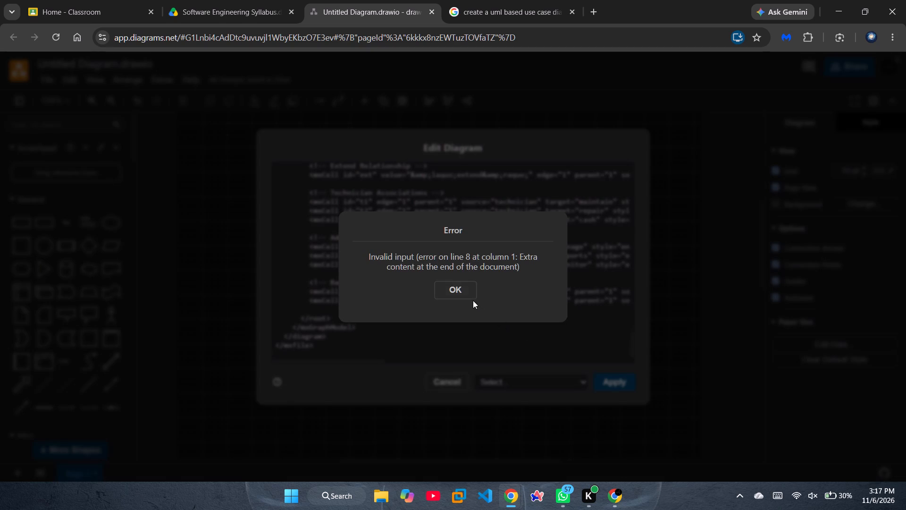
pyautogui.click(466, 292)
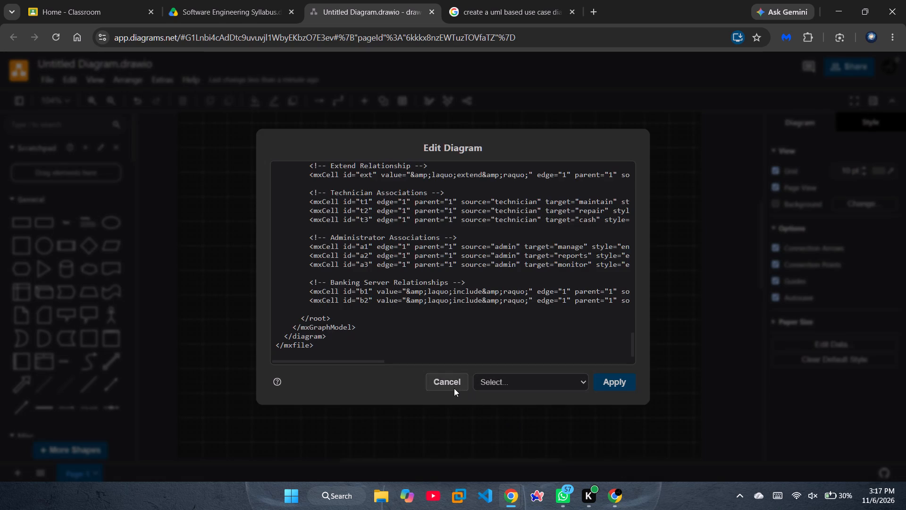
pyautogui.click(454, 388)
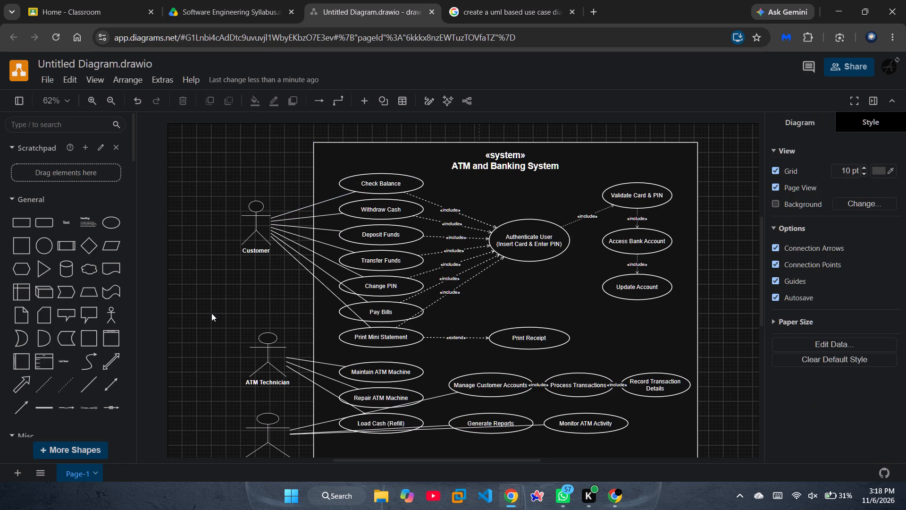
# Reattach the Maintain ATM Machine, Repair ATM Machine and Load Cash (Refill) lines to the ATM Technician's right hand point (100%, 33%).
pyautogui.click(306, 360)
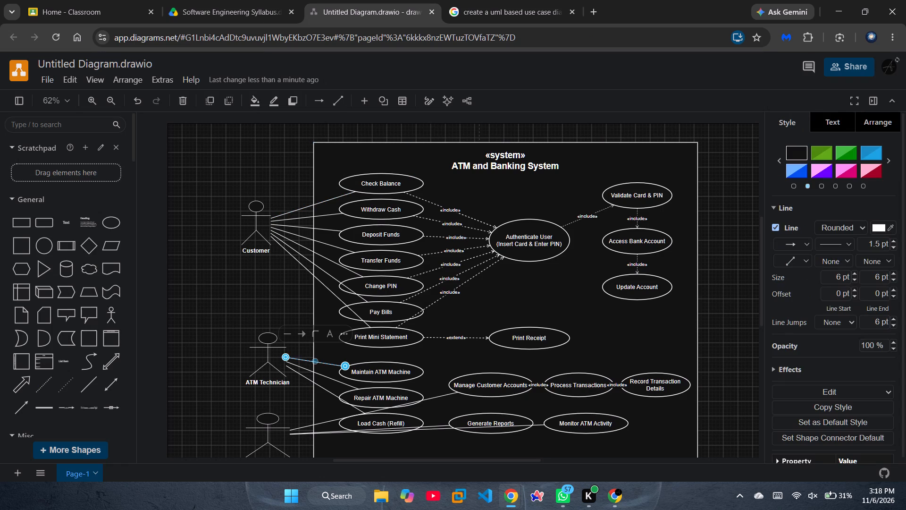
pyautogui.moveTo(287, 357); pyautogui.dragTo(285, 350)
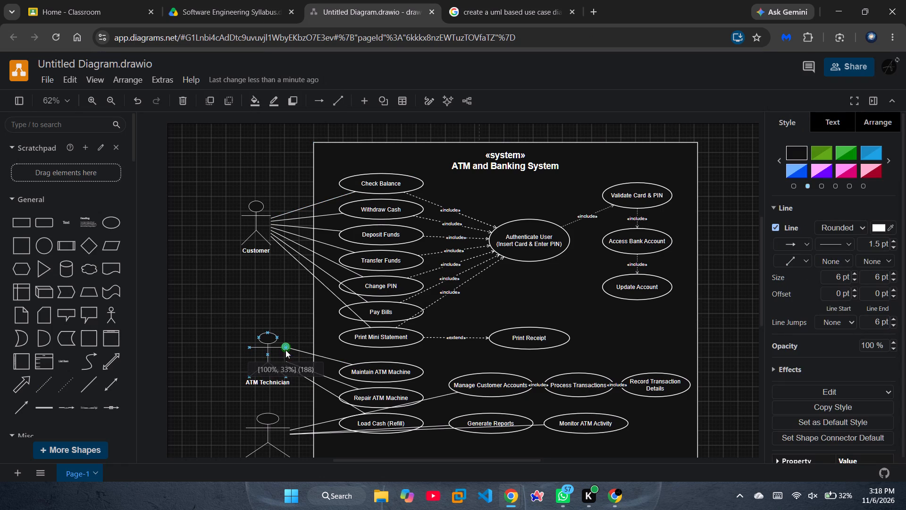
pyautogui.moveTo(285, 350); pyautogui.dragTo(285, 350)
pyautogui.click(300, 365)
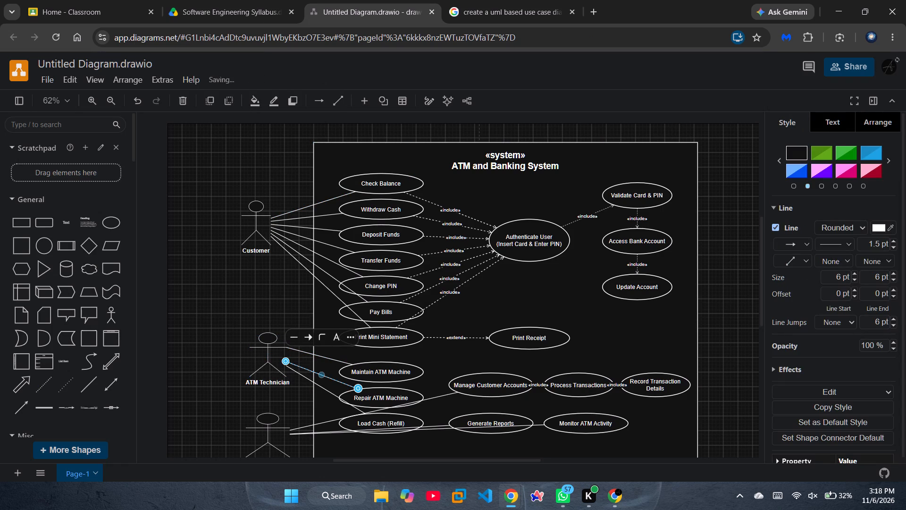
pyautogui.moveTo(285, 361); pyautogui.dragTo(285, 346)
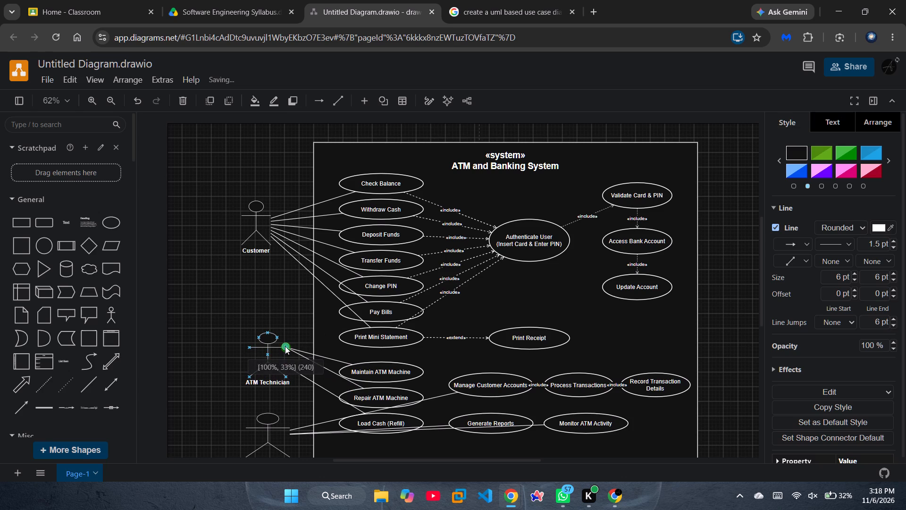
pyautogui.moveTo(285, 346); pyautogui.dragTo(285, 347)
pyautogui.click(298, 372)
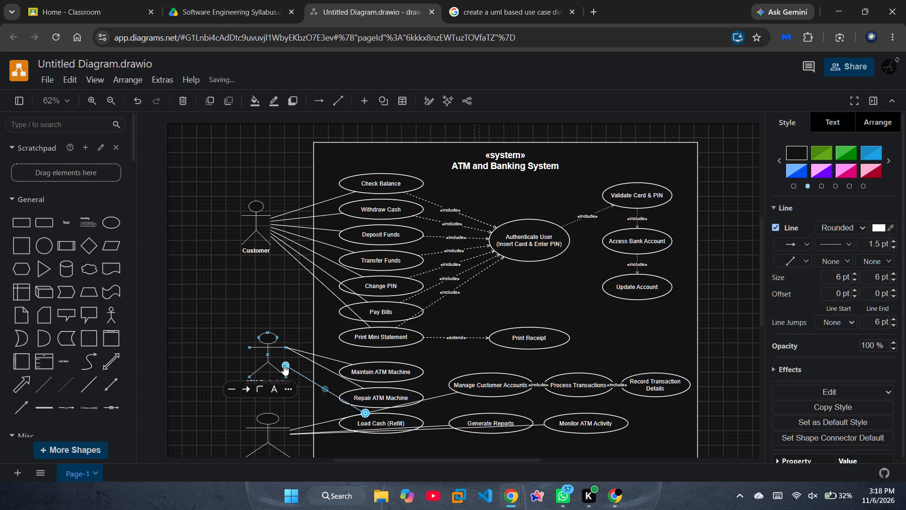
pyautogui.moveTo(284, 364); pyautogui.dragTo(284, 351)
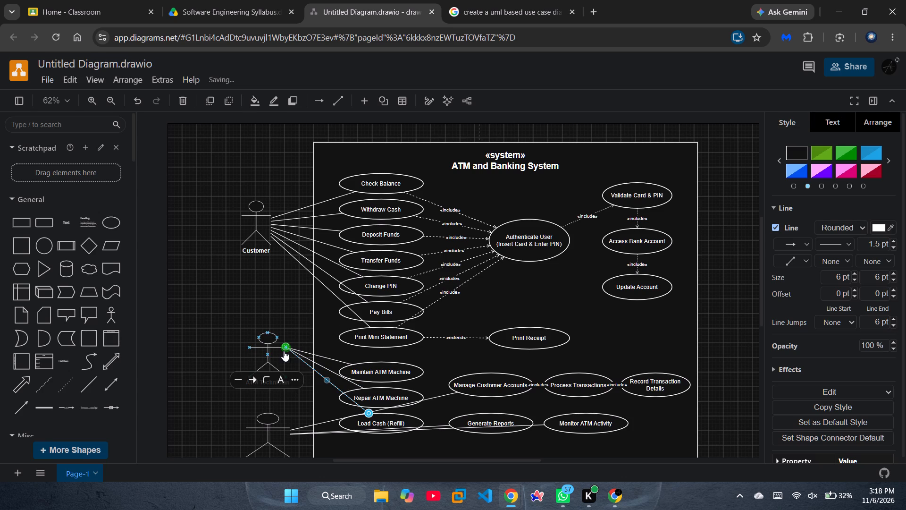
pyautogui.scroll(-2, 218, 384)
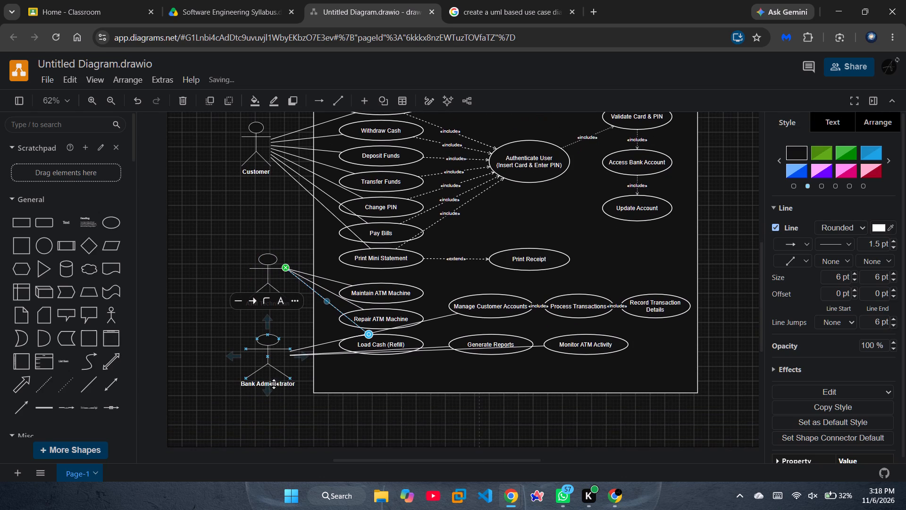
pyautogui.click(336, 418)
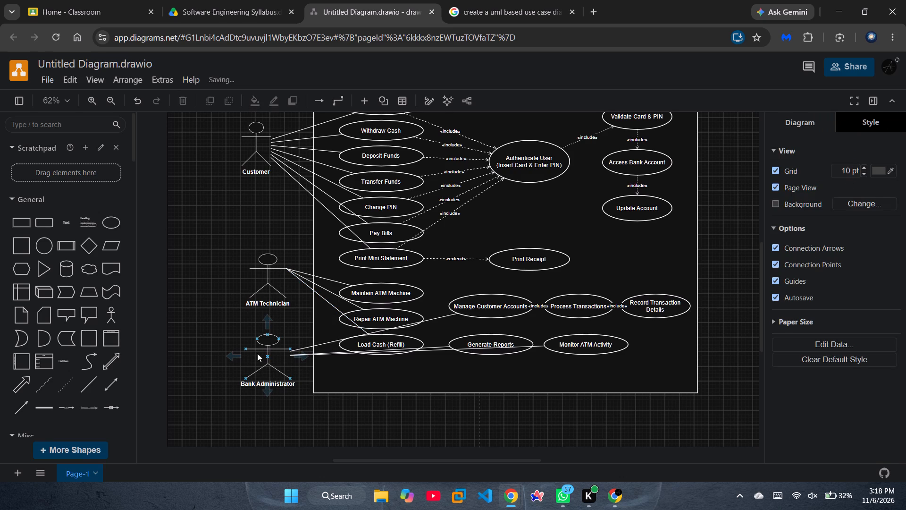
# Reattach the Manage Customer Accounts and Generate Reports lines to the Bank Administrator's right hand point.
pyautogui.click(248, 348)
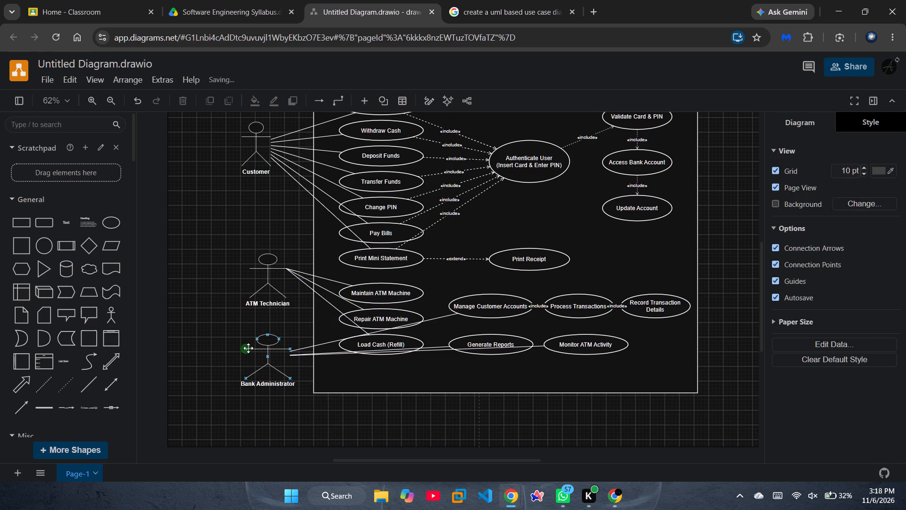
pyautogui.click(310, 347)
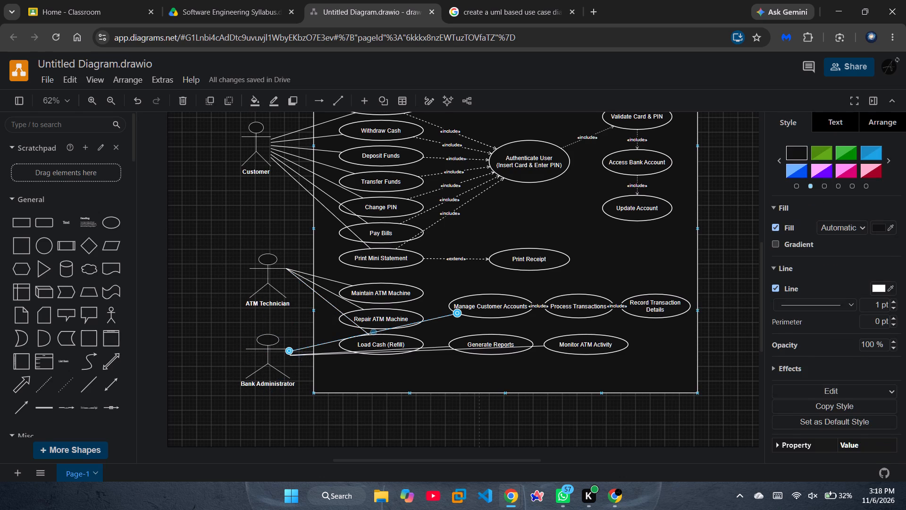
pyautogui.click(289, 349)
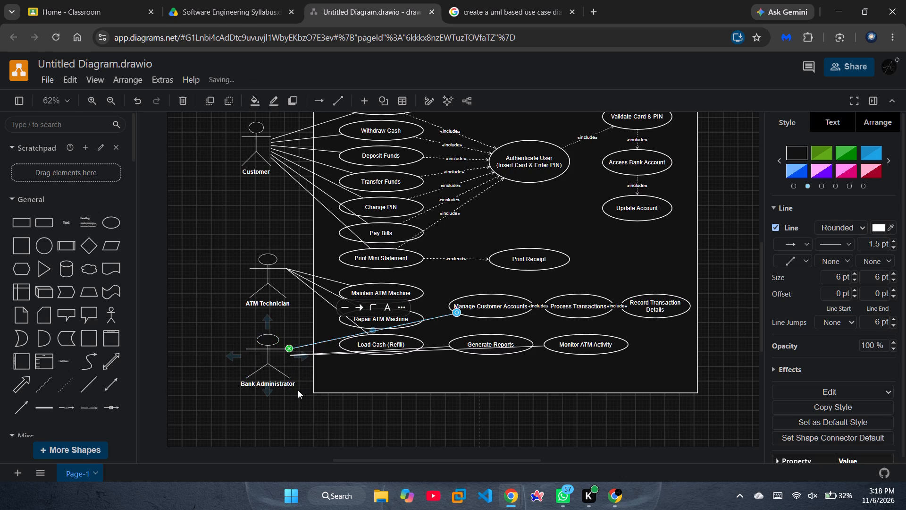
pyautogui.moveTo(299, 390); pyautogui.dragTo(308, 350)
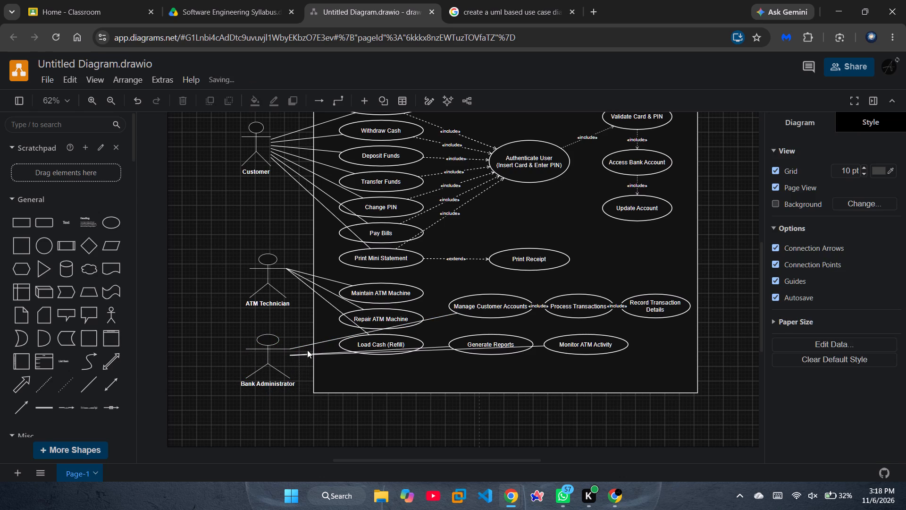
pyautogui.click(306, 351)
pyautogui.moveTo(290, 356); pyautogui.dragTo(289, 348)
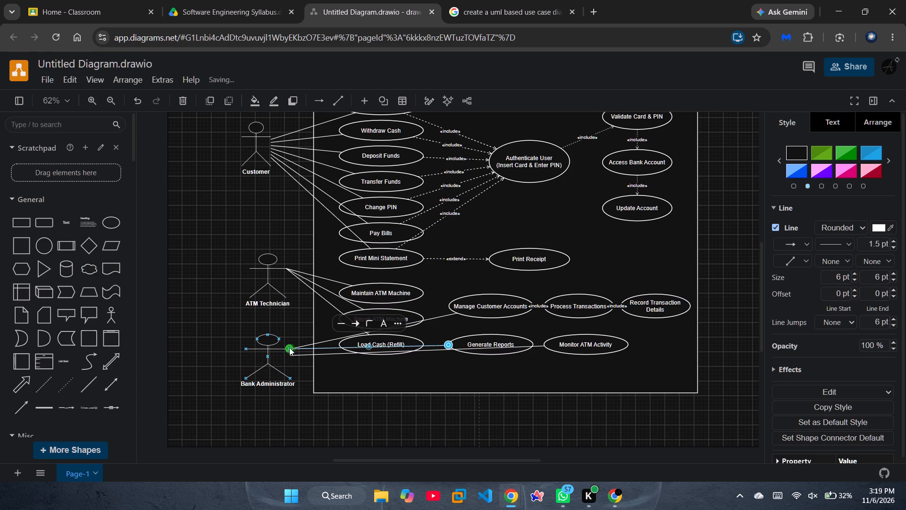
pyautogui.click(386, 410)
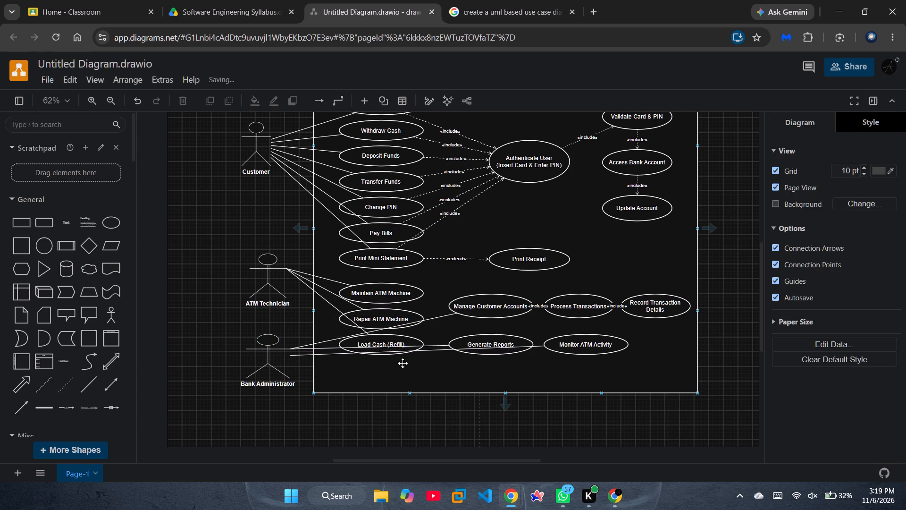
# Lower the Load Cash (Refill) use case to position 450, 860 and the Repair ATM Machine use case to 467, 735.
pyautogui.click(402, 338)
pyautogui.moveTo(402, 338); pyautogui.dragTo(397, 360)
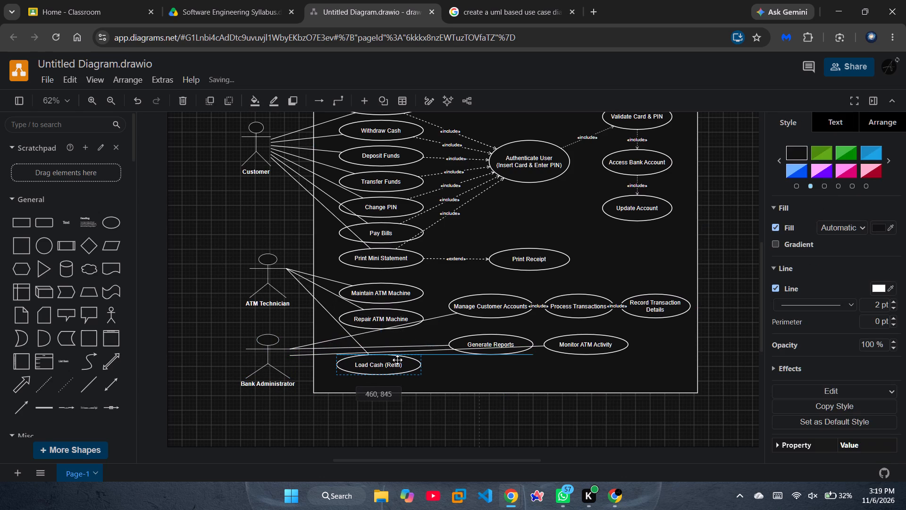
pyautogui.moveTo(397, 360); pyautogui.dragTo(395, 365)
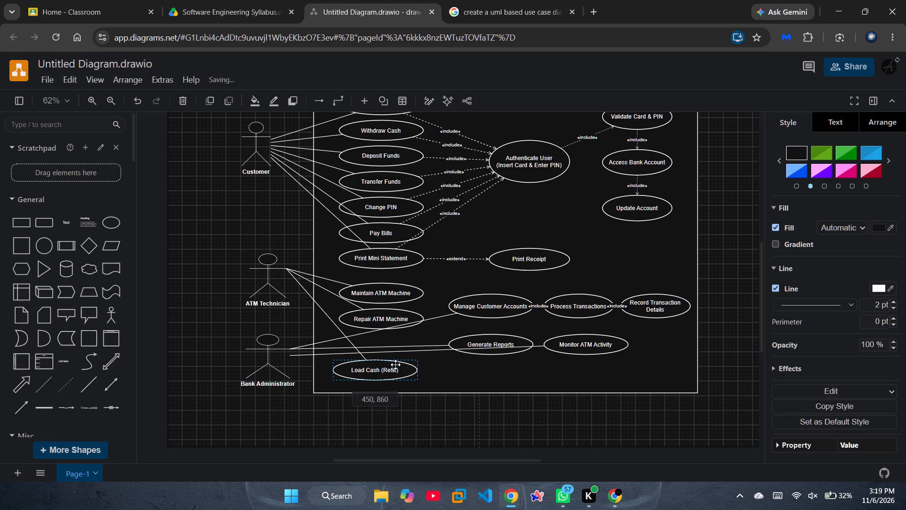
pyautogui.moveTo(395, 365); pyautogui.dragTo(395, 364)
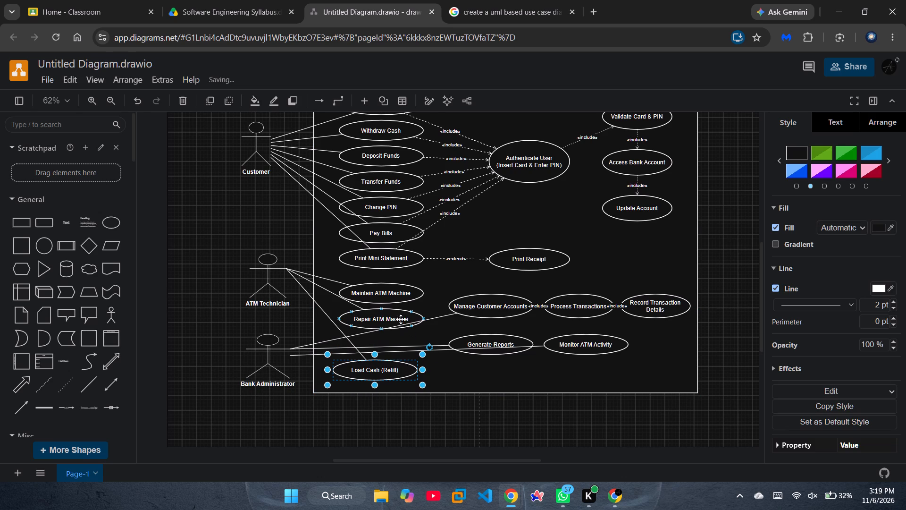
pyautogui.moveTo(398, 312); pyautogui.dragTo(395, 319)
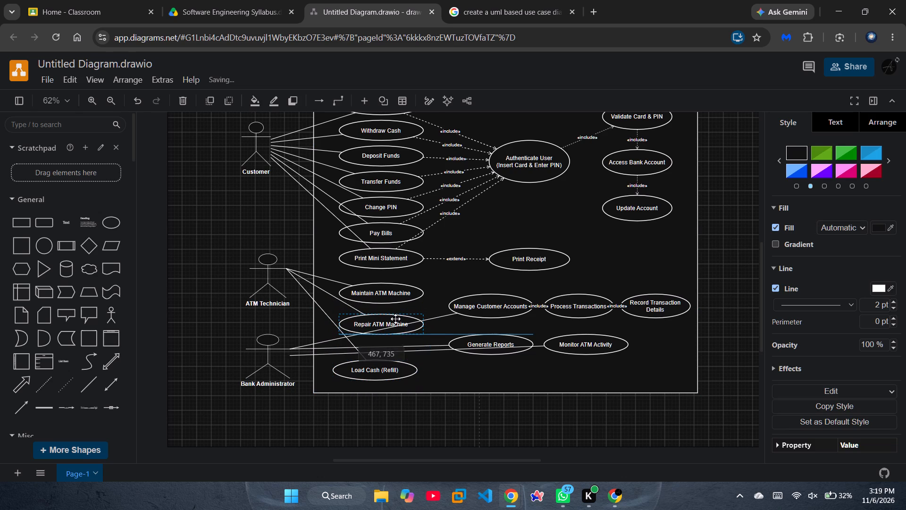
pyautogui.moveTo(395, 319); pyautogui.dragTo(397, 316)
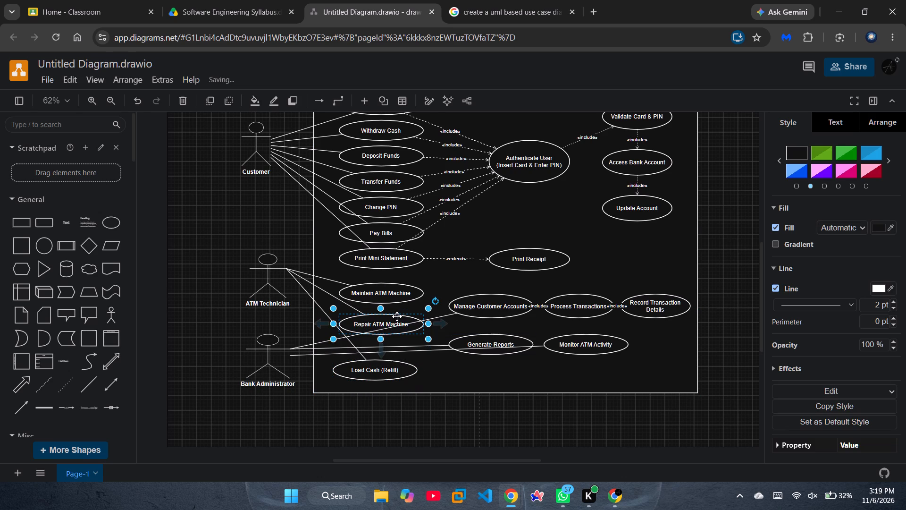
pyautogui.click(466, 372)
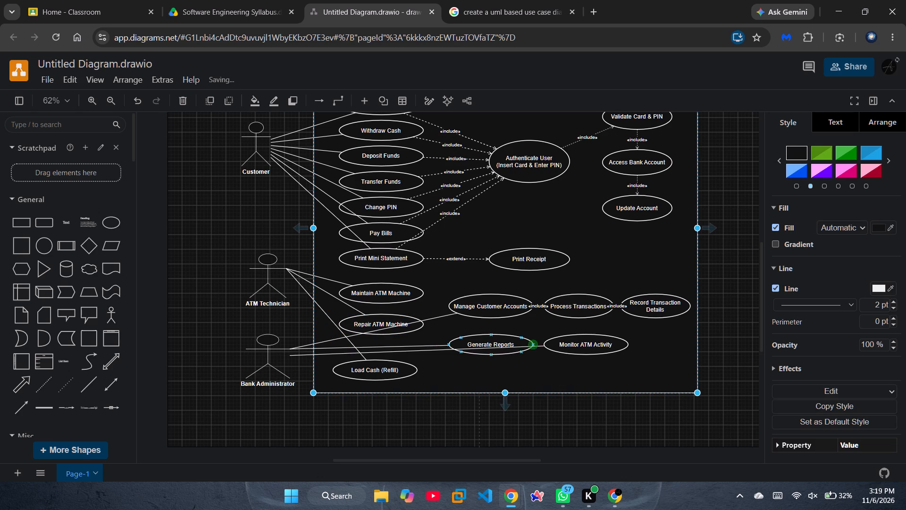
# Move Monitor ATM Activity below the Generate Reports row and reattach its line to the Bank Administrator's right hand point.
pyautogui.moveTo(575, 338); pyautogui.dragTo(579, 349)
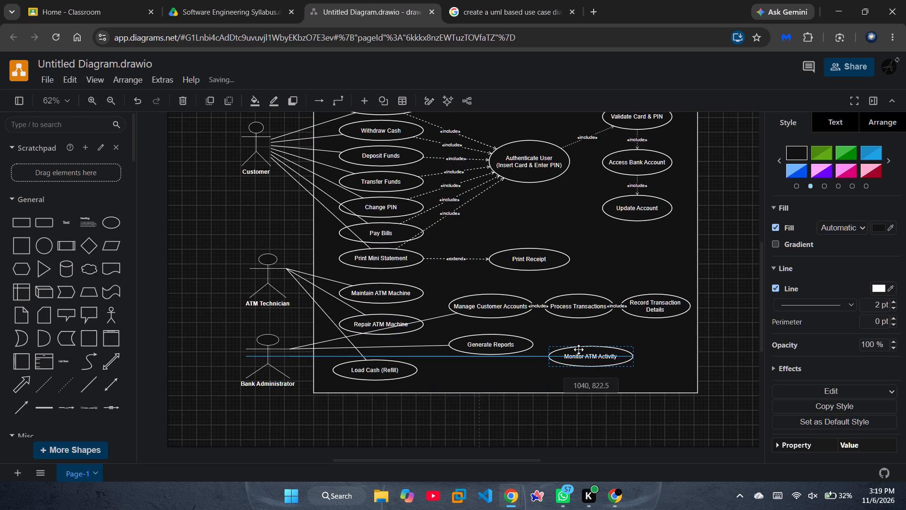
pyautogui.moveTo(579, 349); pyautogui.dragTo(581, 356)
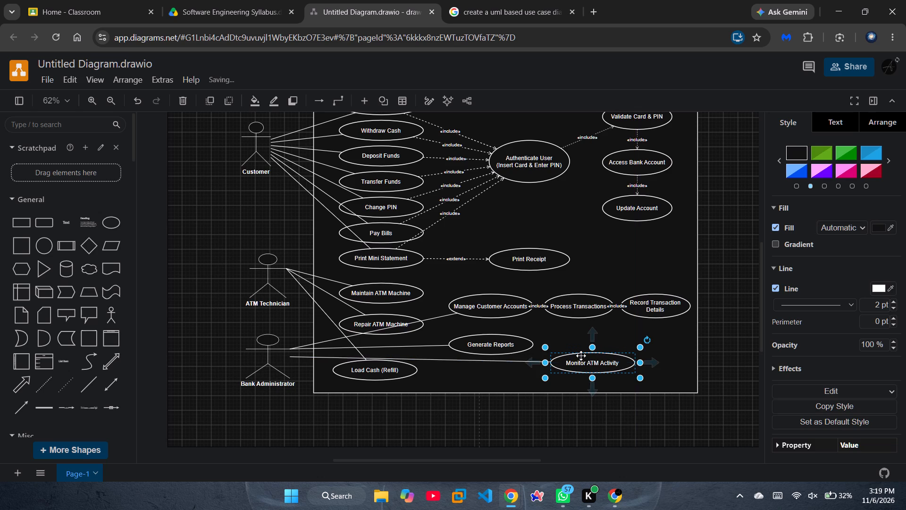
pyautogui.click(296, 357)
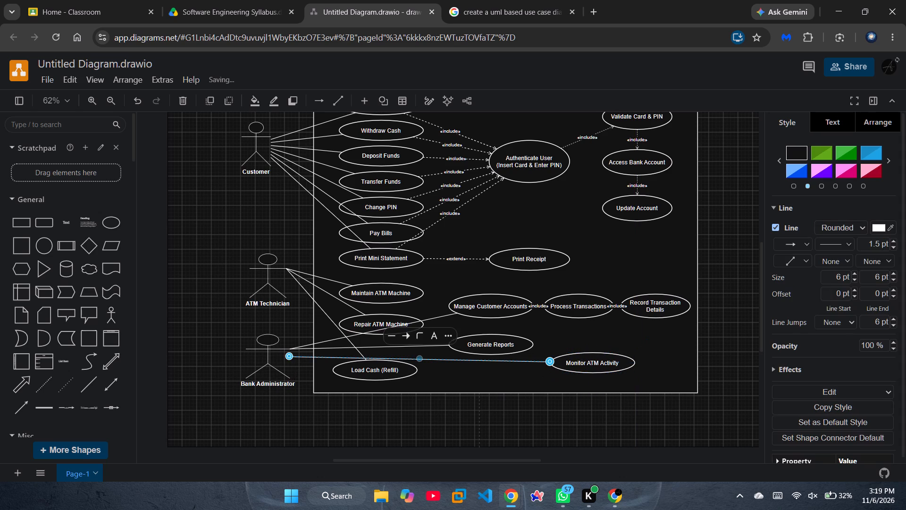
pyautogui.moveTo(289, 354); pyautogui.dragTo(291, 348)
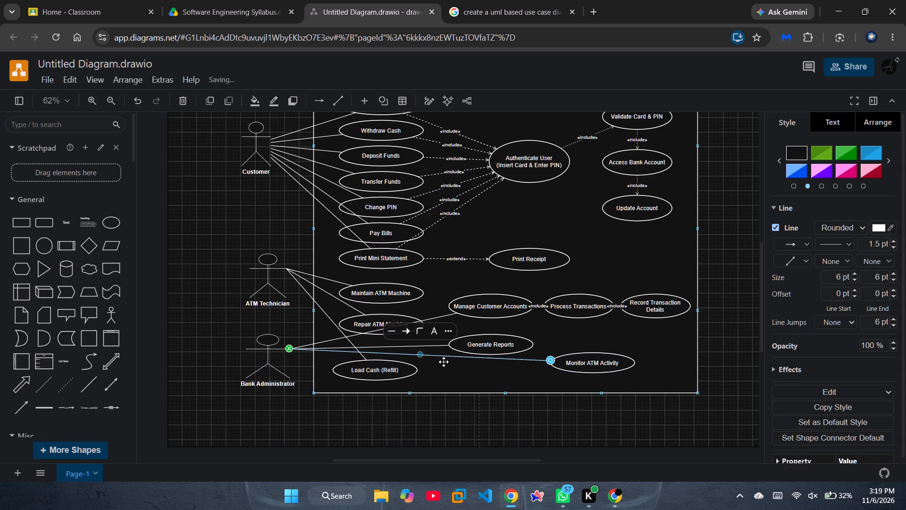
pyautogui.click(481, 366)
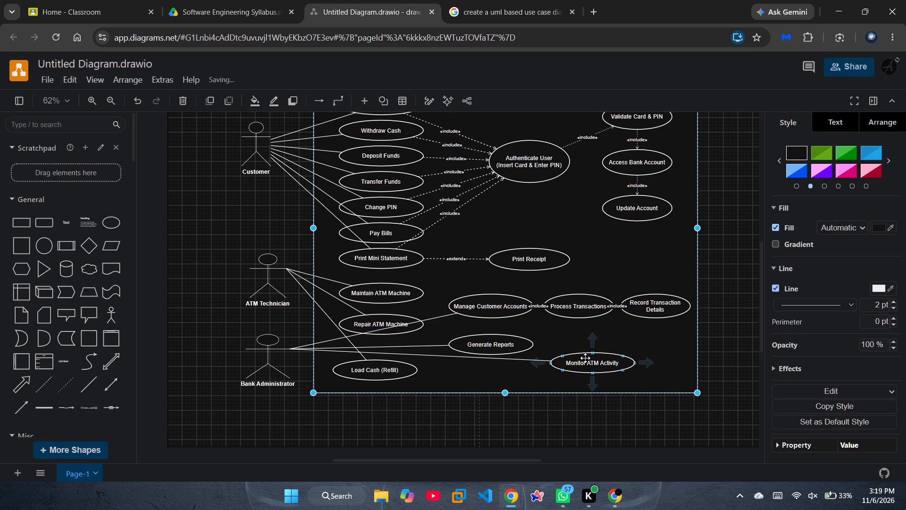
# Move Monitor ATM Activity further right, level with Load Cash (Refill), and place Generate Reports at position 780, 800.
pyautogui.moveTo(585, 358); pyautogui.dragTo(612, 365)
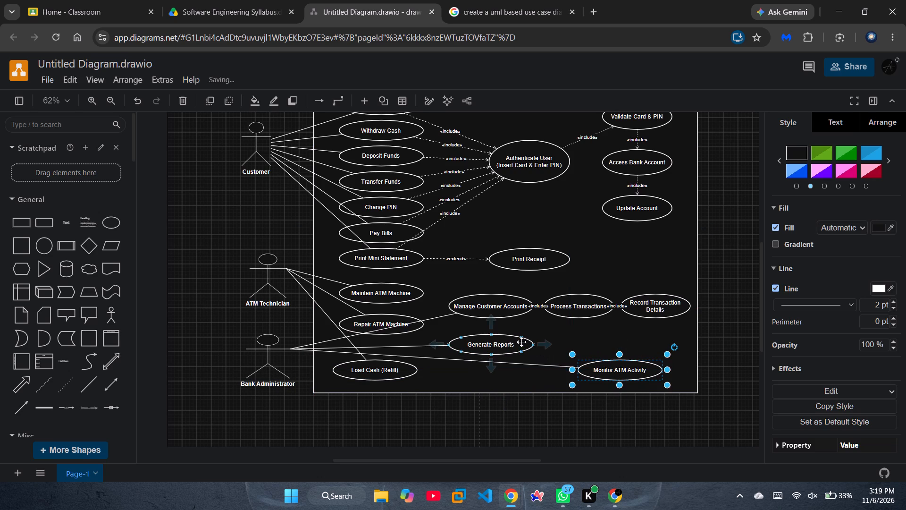
pyautogui.moveTo(521, 342); pyautogui.dragTo(525, 374)
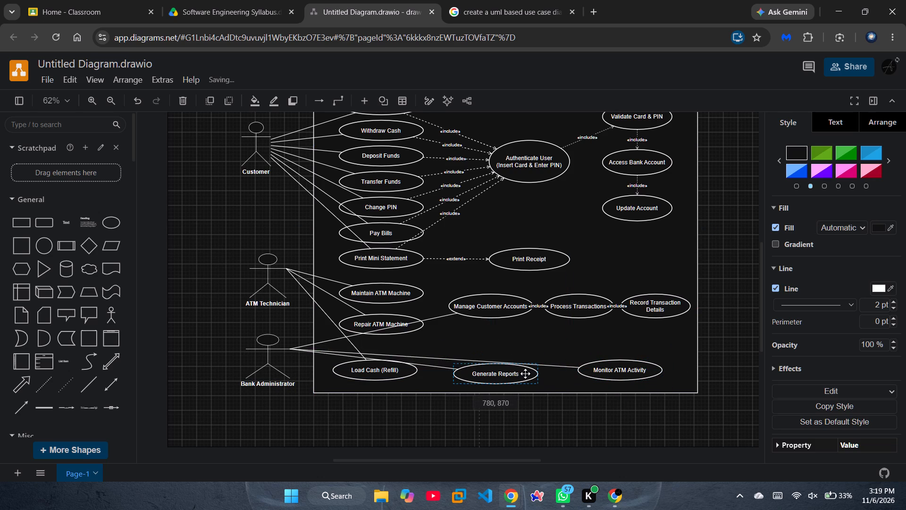
pyautogui.moveTo(525, 374); pyautogui.dragTo(528, 365)
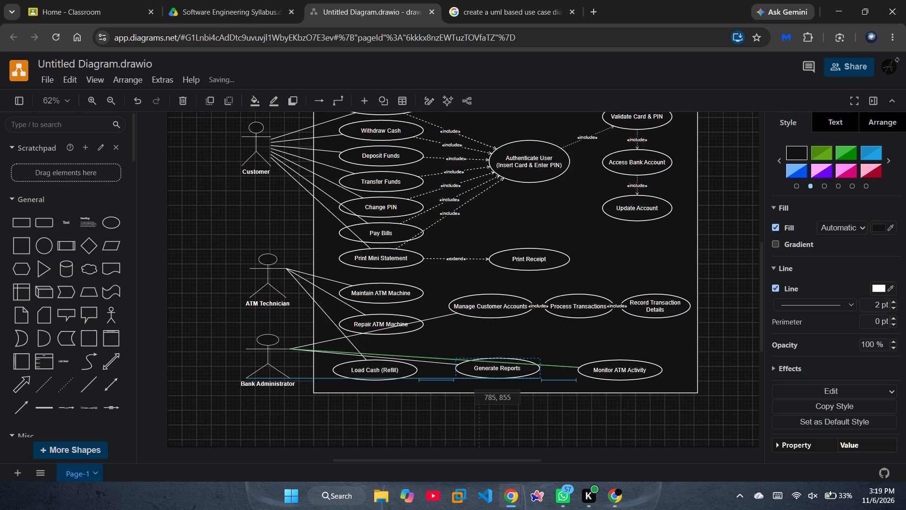
pyautogui.moveTo(528, 365); pyautogui.dragTo(526, 345)
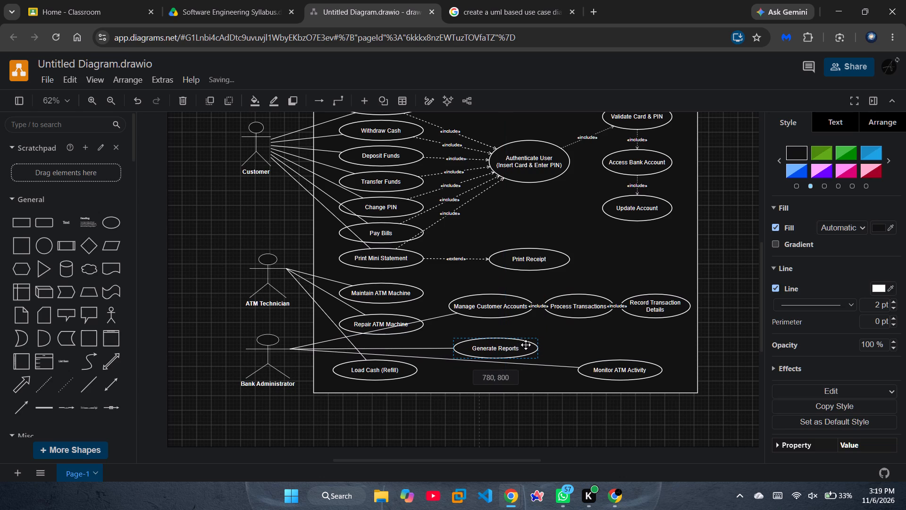
pyautogui.moveTo(526, 345); pyautogui.dragTo(526, 344)
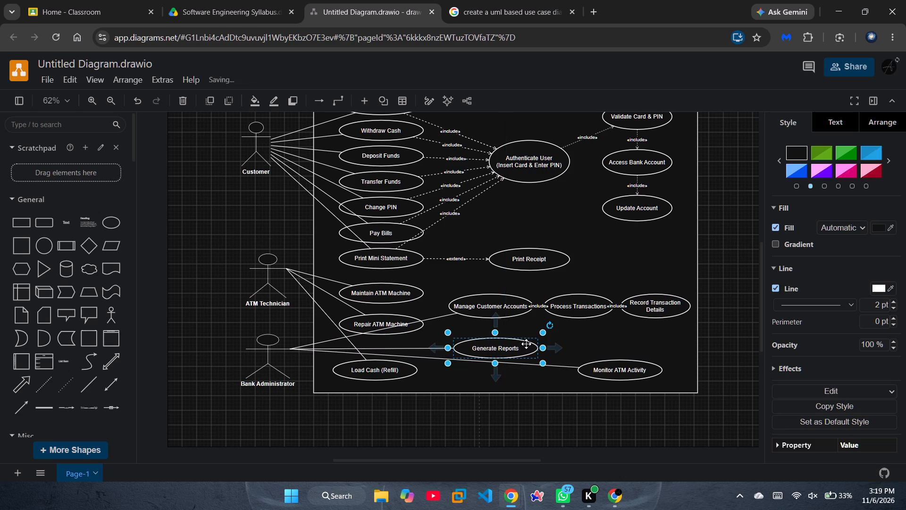
pyautogui.click(591, 337)
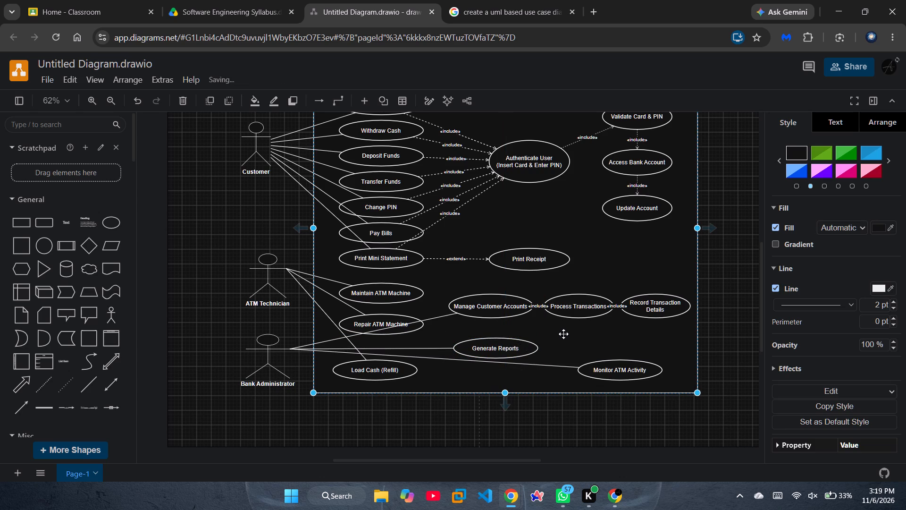
# Move Manage Customer Accounts left to position 747, 680 and shift Process Transactions slightly left to even out the include links.
pyautogui.moveTo(496, 301); pyautogui.dragTo(488, 301)
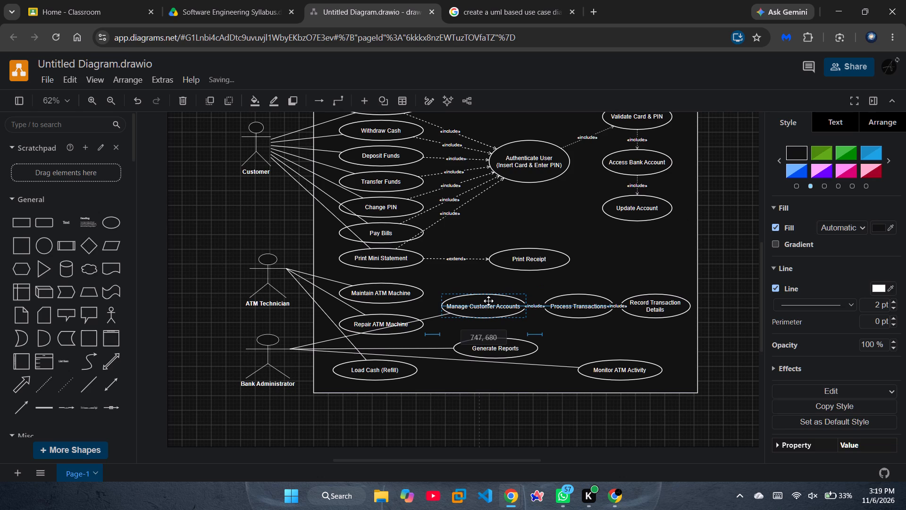
pyautogui.moveTo(488, 301); pyautogui.dragTo(488, 300)
pyautogui.moveTo(488, 300); pyautogui.dragTo(489, 300)
pyautogui.moveTo(567, 299); pyautogui.dragTo(563, 299)
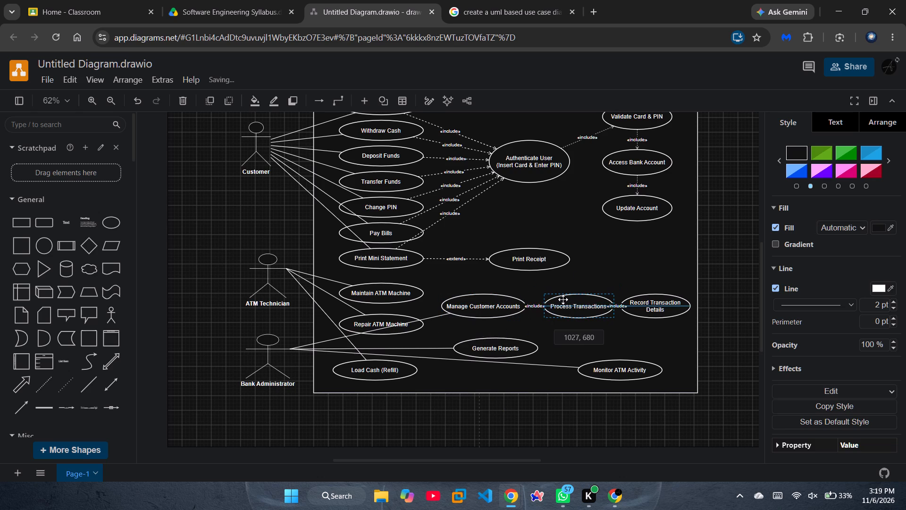
pyautogui.moveTo(563, 299); pyautogui.dragTo(561, 299)
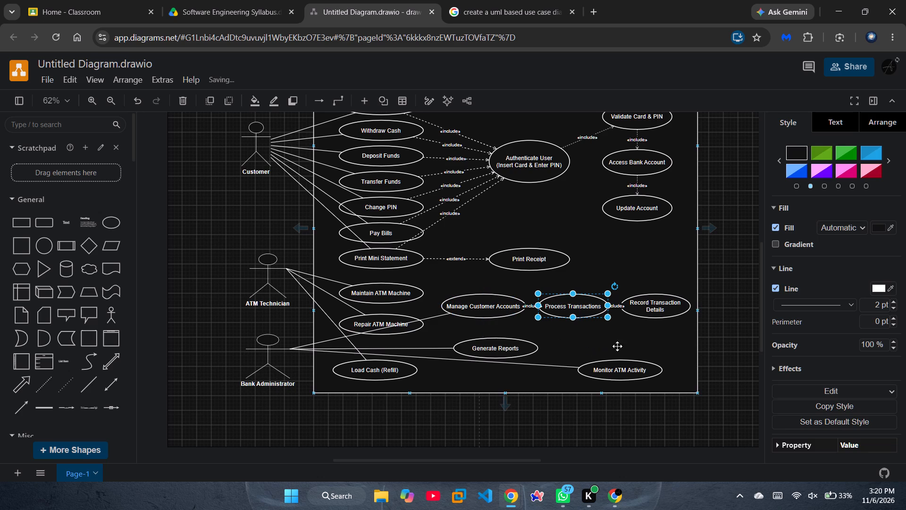
pyautogui.click(633, 346)
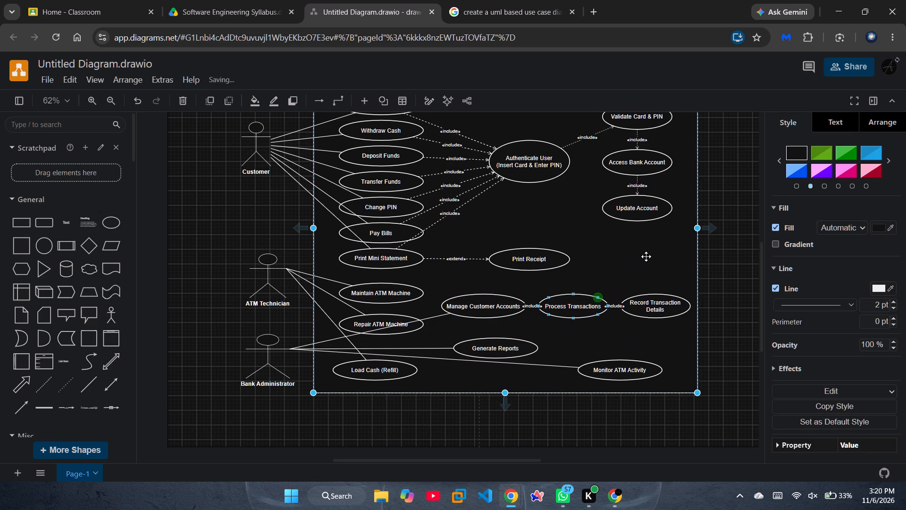
# Reattach the Check Balance, Withdraw Cash and Deposit Funds lines to the Customer actor's right hand point.
pyautogui.scroll(2, 646, 256)
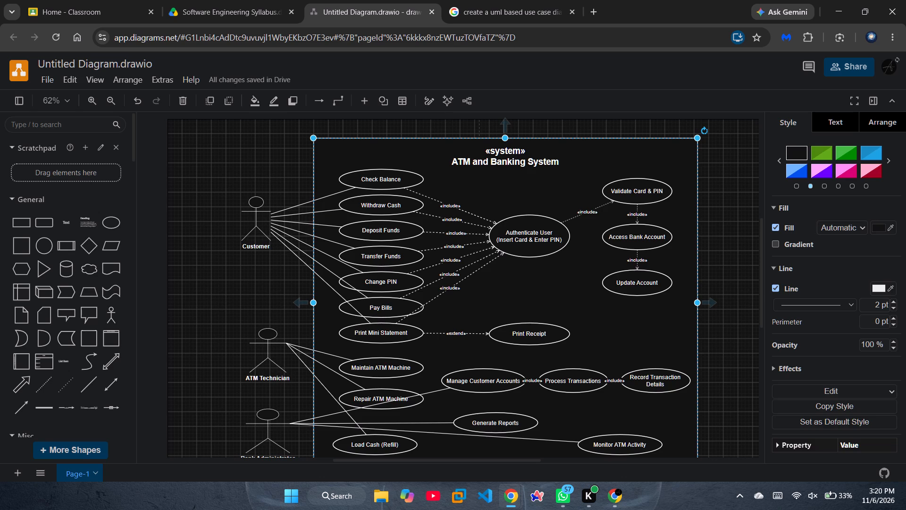
pyautogui.click(306, 202)
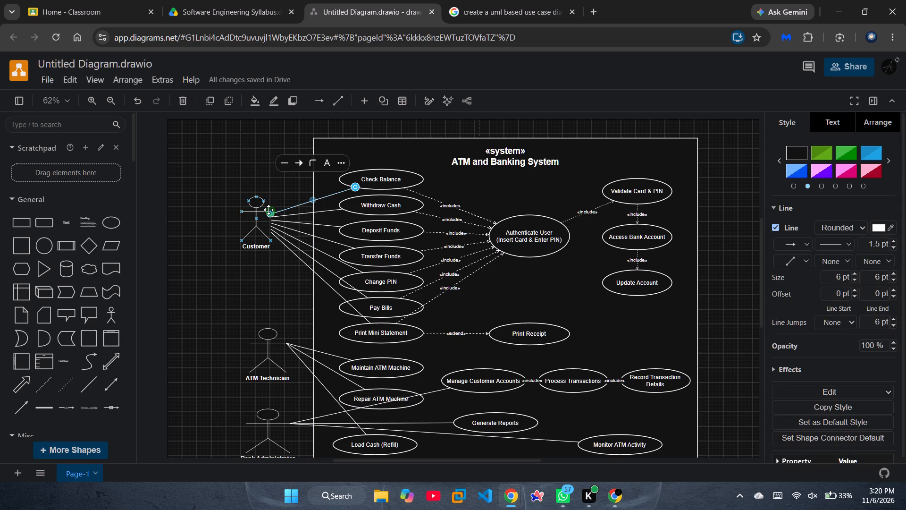
pyautogui.click(268, 210)
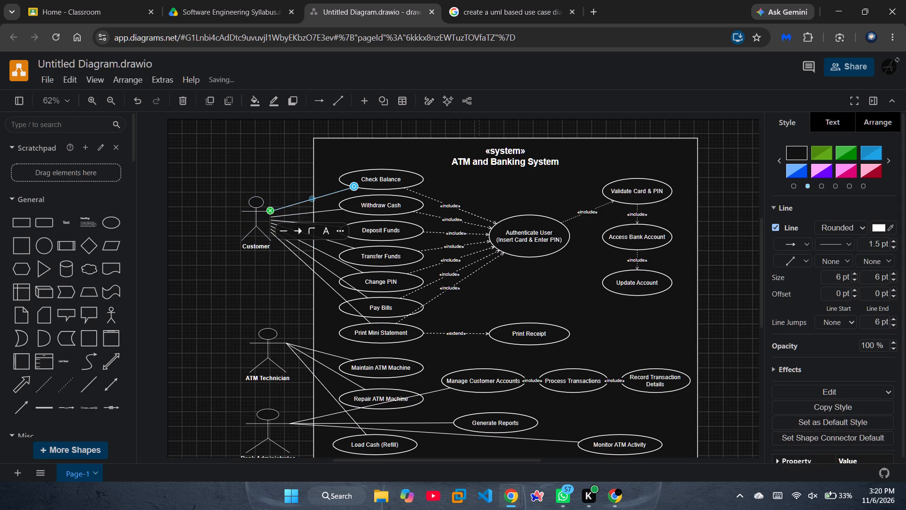
pyautogui.click(298, 211)
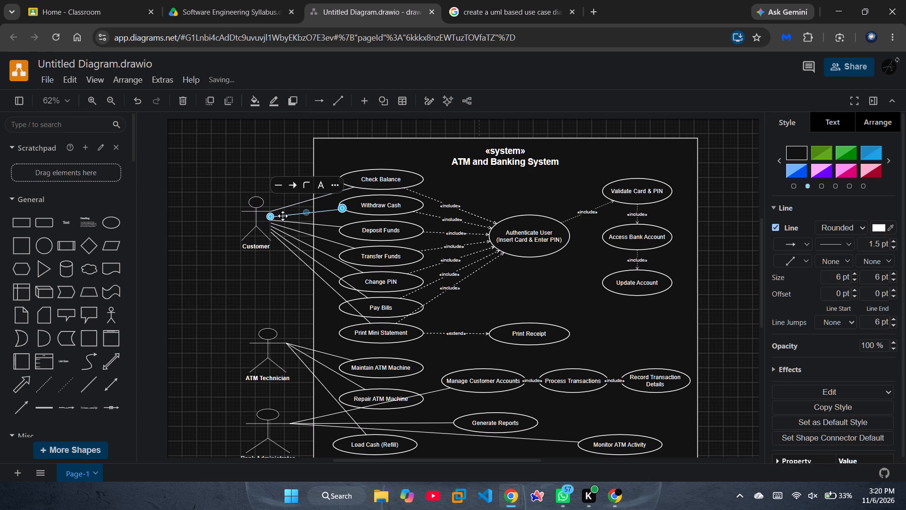
pyautogui.moveTo(270, 218); pyautogui.dragTo(270, 213)
pyautogui.click(300, 222)
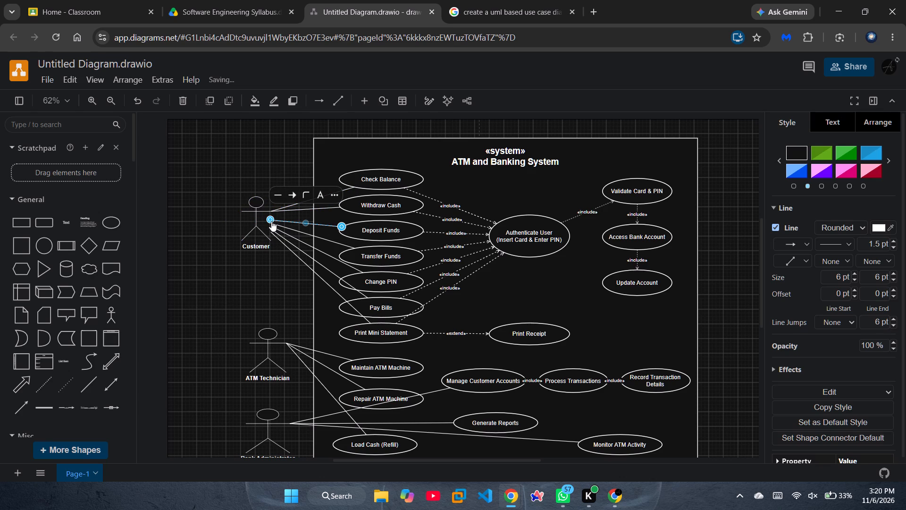
pyautogui.moveTo(271, 221); pyautogui.dragTo(270, 211)
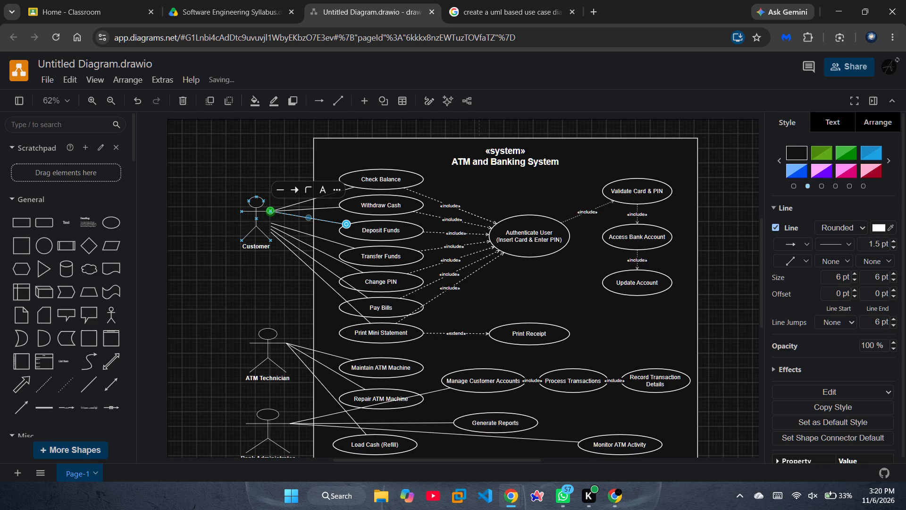
# Reattach the Transfer Funds line to the Customer actor's right hand point, where the other use case lines meet.
pyautogui.click(304, 234)
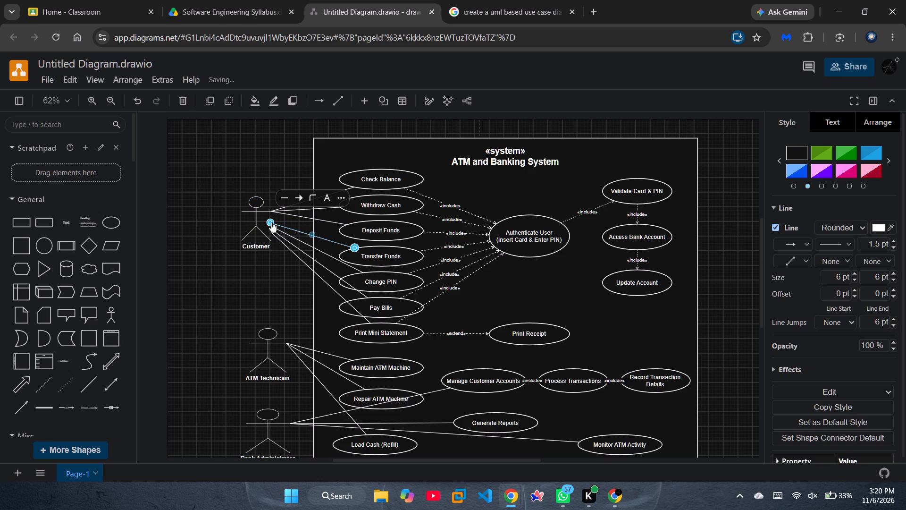
pyautogui.moveTo(271, 222); pyautogui.dragTo(274, 212)
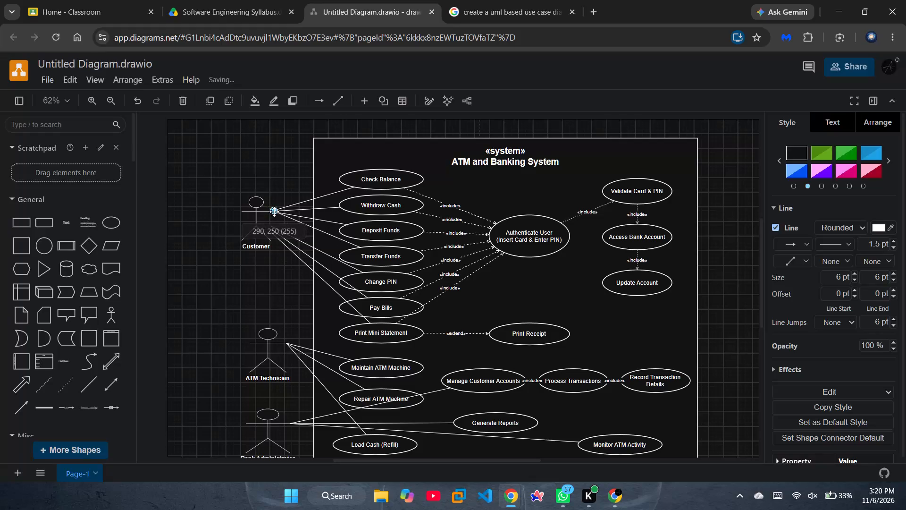
pyautogui.moveTo(274, 212); pyautogui.dragTo(274, 213)
pyautogui.moveTo(274, 213); pyautogui.dragTo(272, 199)
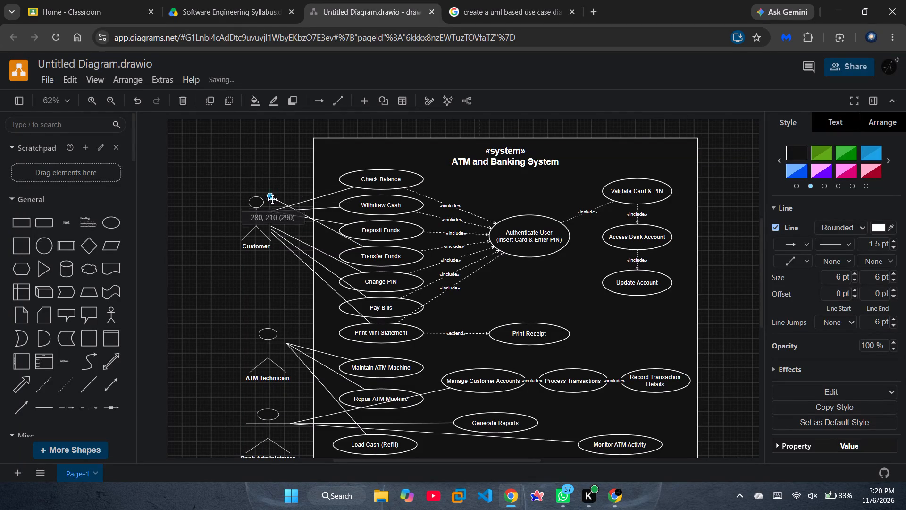
pyautogui.moveTo(272, 199); pyautogui.dragTo(267, 213)
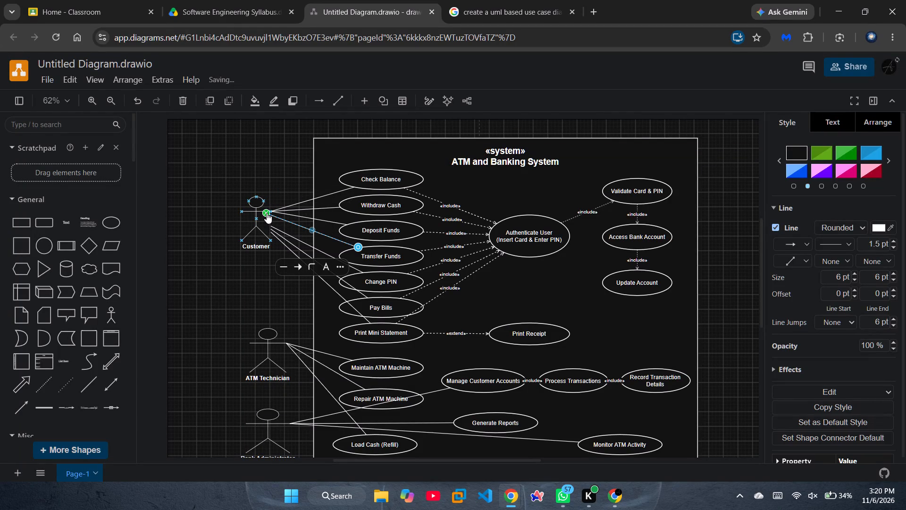
pyautogui.moveTo(266, 213); pyautogui.dragTo(273, 220)
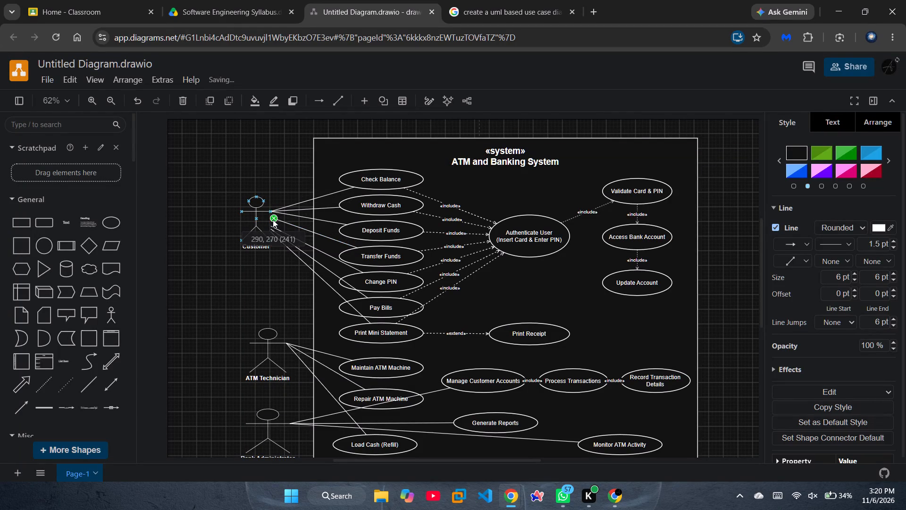
pyautogui.moveTo(273, 220); pyautogui.dragTo(273, 213)
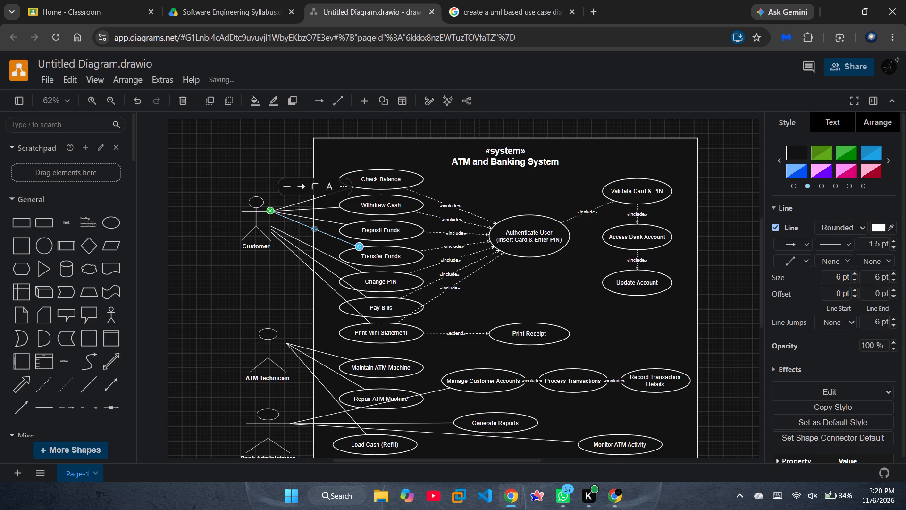
# Reattach the Change PIN and Pay Bills lines to the Customer actor's right hand point.
pyautogui.click(290, 237)
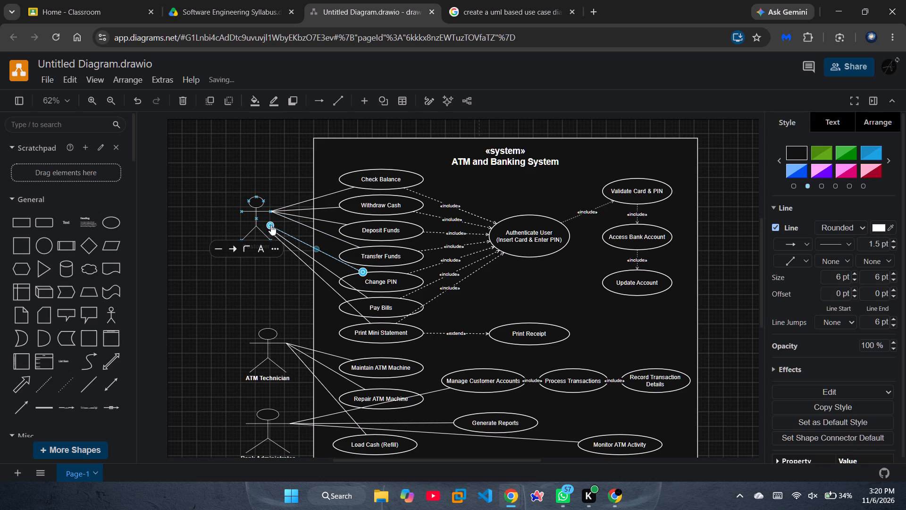
pyautogui.moveTo(271, 225); pyautogui.dragTo(275, 212)
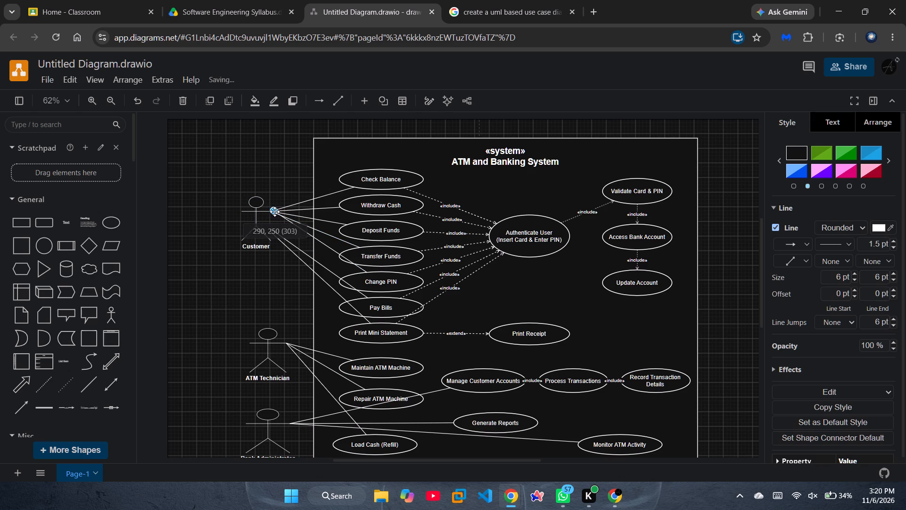
pyautogui.moveTo(275, 212); pyautogui.dragTo(270, 211)
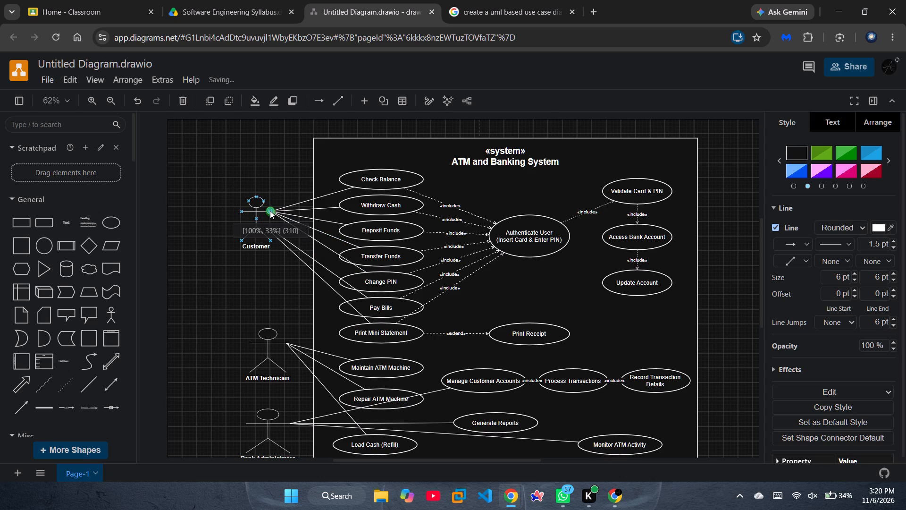
pyautogui.moveTo(270, 211); pyautogui.dragTo(270, 211)
pyautogui.click(299, 252)
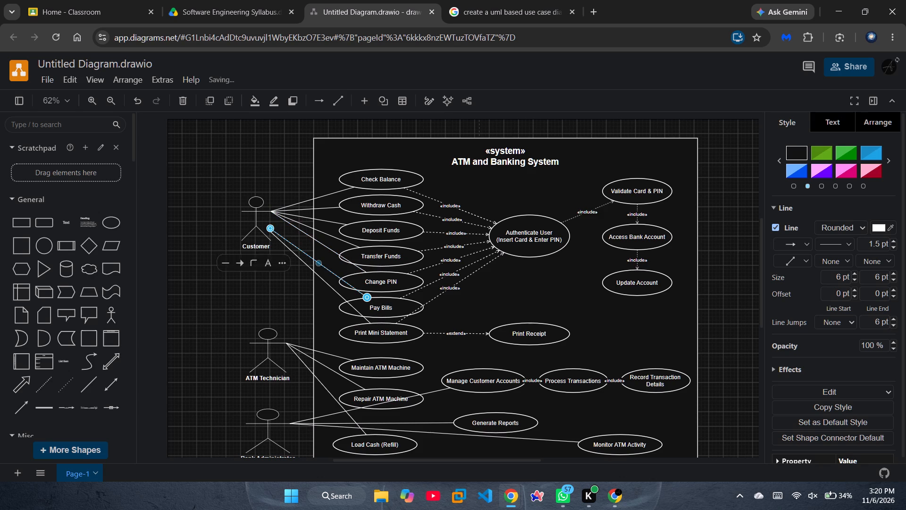
pyautogui.moveTo(268, 226); pyautogui.dragTo(269, 212)
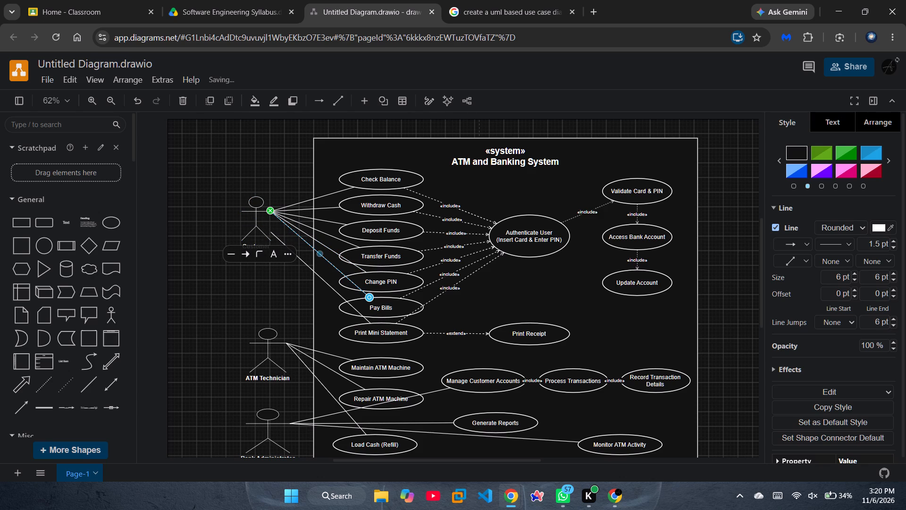
# Reattach the Print Mini Statement line to the Customer actor's right hand point.
pyautogui.click(303, 263)
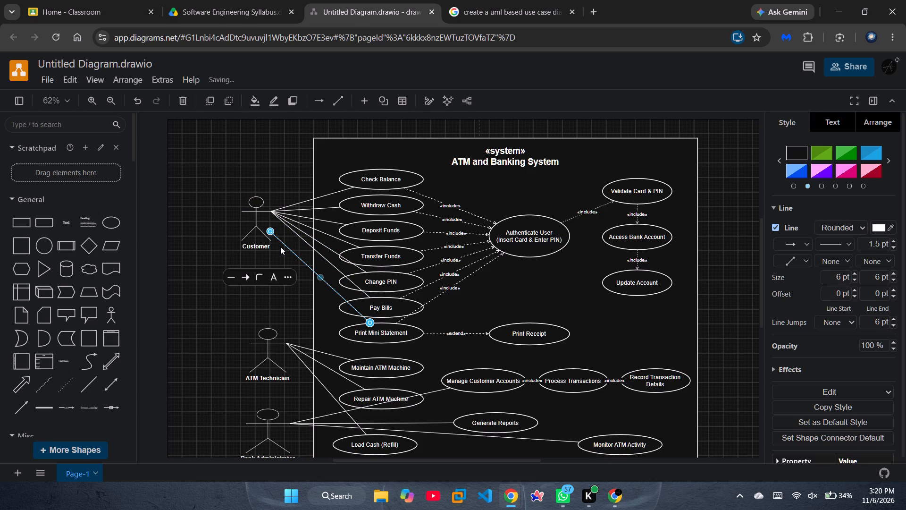
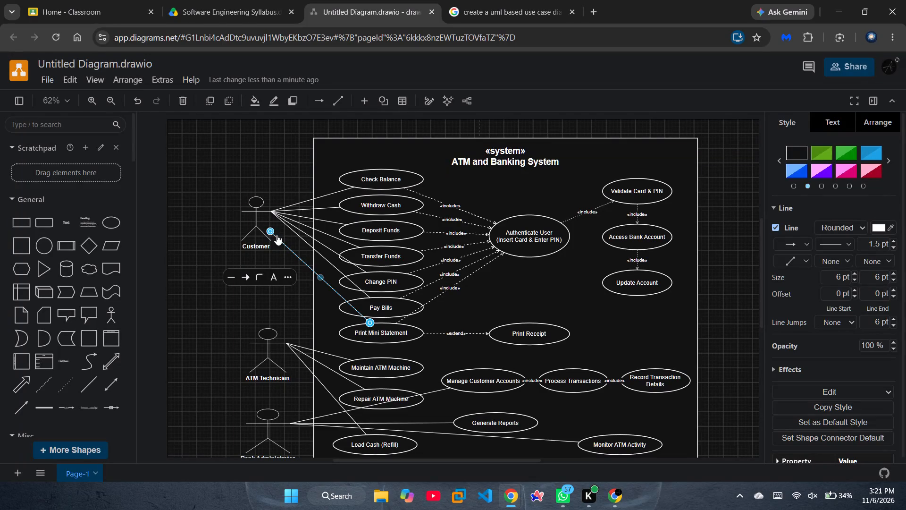
# Attach the Customer end of the Print Mini Statement line to the actor's right hand point, where the other lines meet.
pyautogui.moveTo(270, 229); pyautogui.dragTo(272, 216)
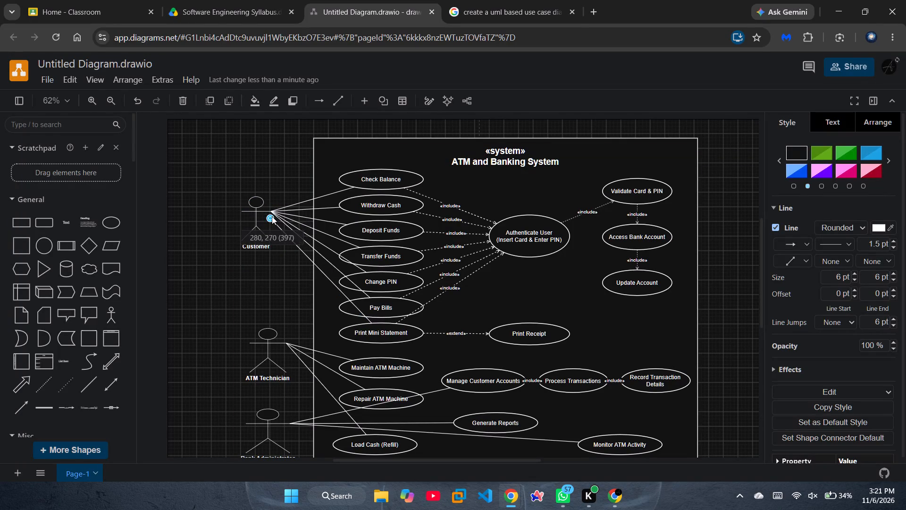
pyautogui.moveTo(272, 216); pyautogui.dragTo(273, 212)
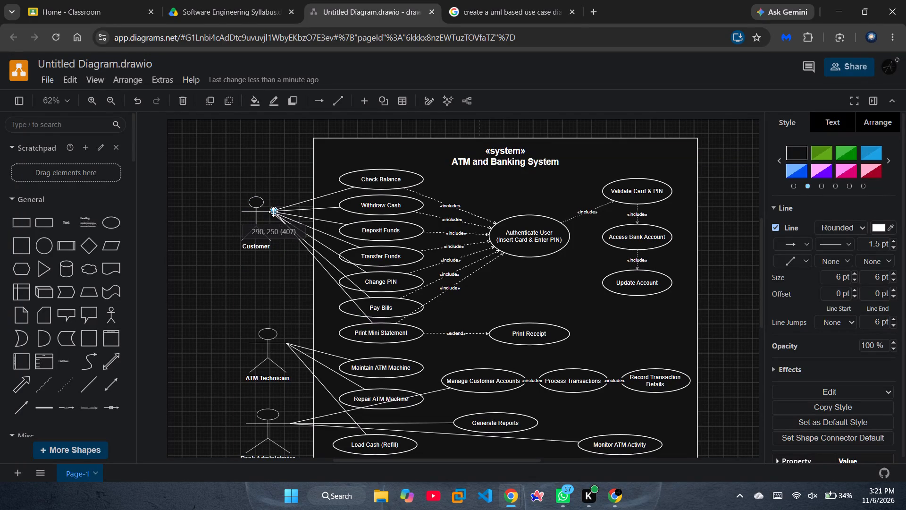
pyautogui.moveTo(273, 212); pyautogui.dragTo(268, 211)
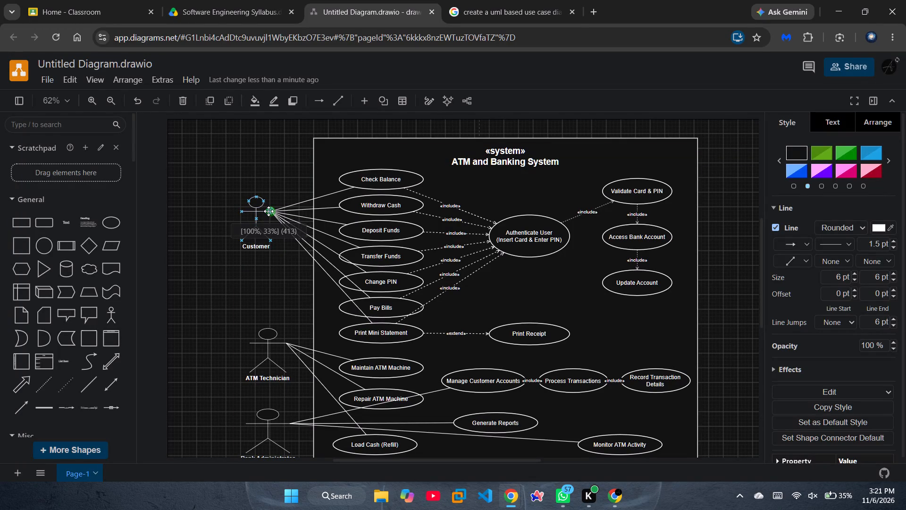
pyautogui.moveTo(268, 211); pyautogui.dragTo(269, 211)
pyautogui.click(226, 330)
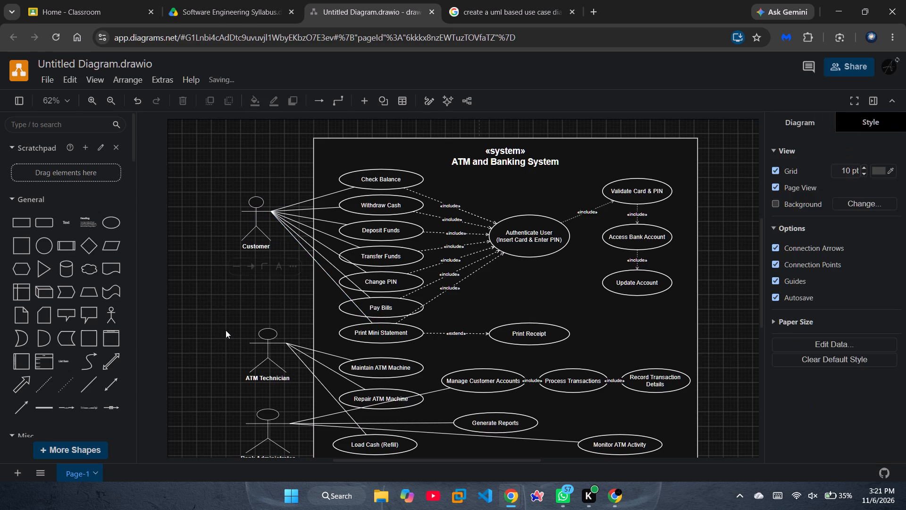
# Move the ATM and Banking System boundary box slightly upward, leaving the use cases in place.
pyautogui.scroll(-1, 567, 299)
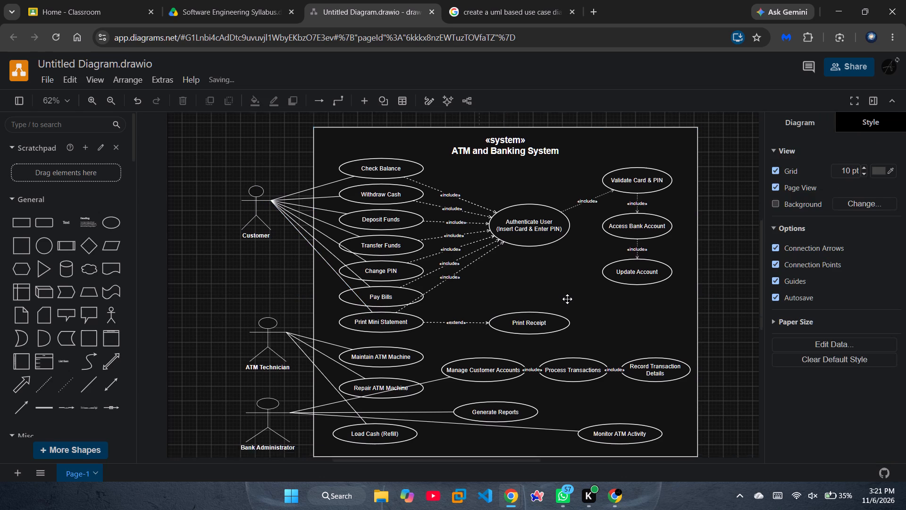
pyautogui.scroll(-1, 567, 299)
pyautogui.scroll(1, 567, 299)
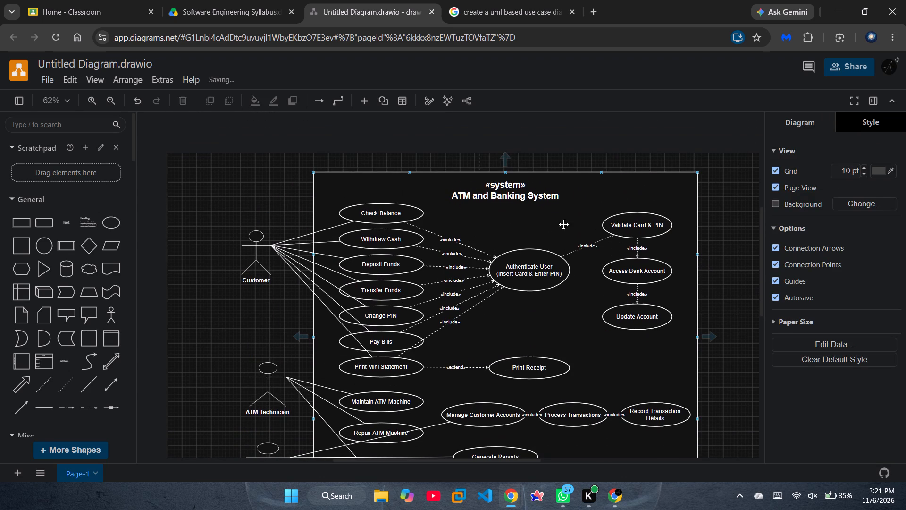
pyautogui.click(518, 186)
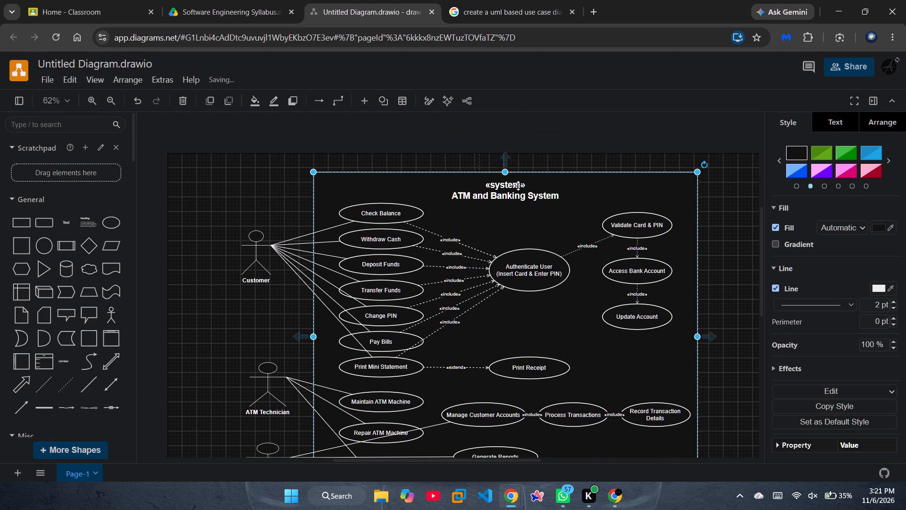
pyautogui.doubleClick(502, 186)
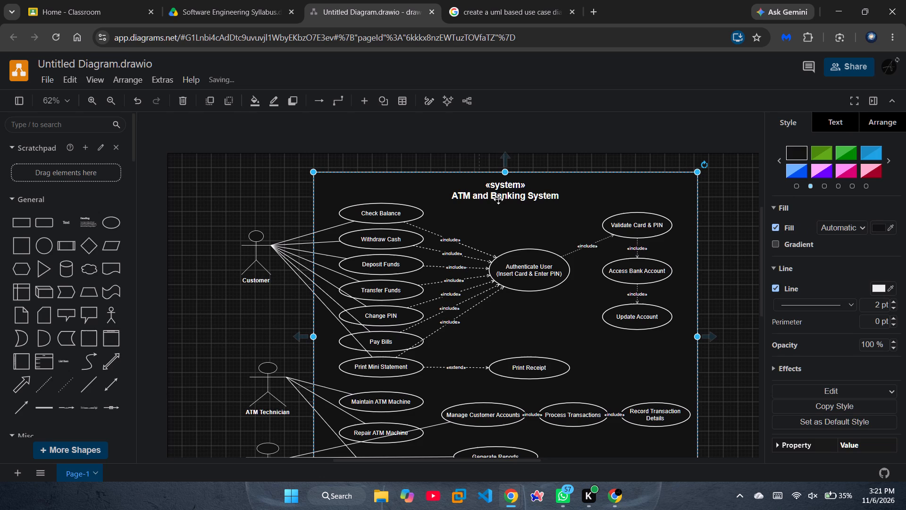
pyautogui.click(498, 199)
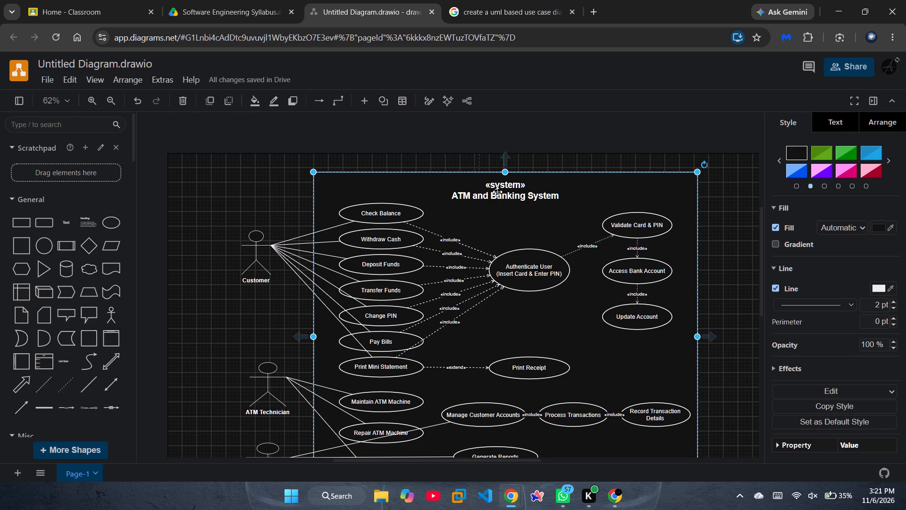
pyautogui.click(497, 192)
pyautogui.click(235, 196)
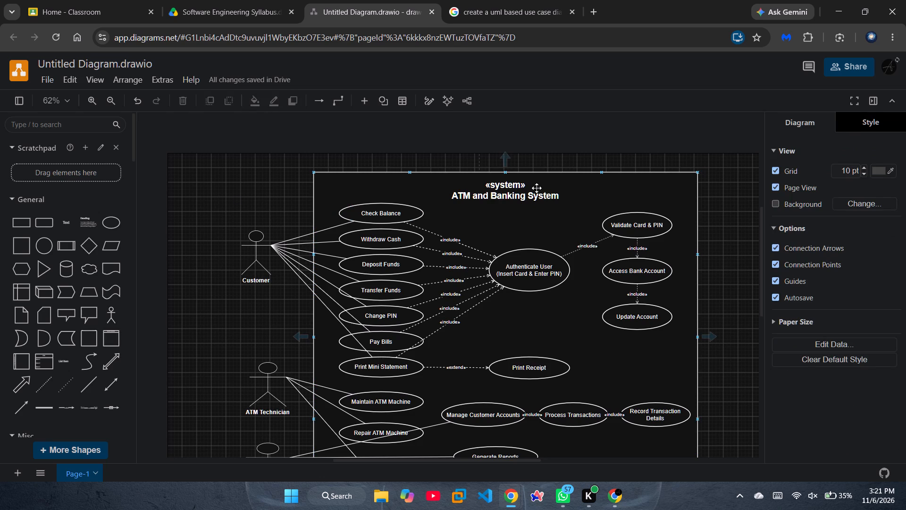
pyautogui.click(512, 195)
pyautogui.moveTo(512, 195); pyautogui.dragTo(511, 191)
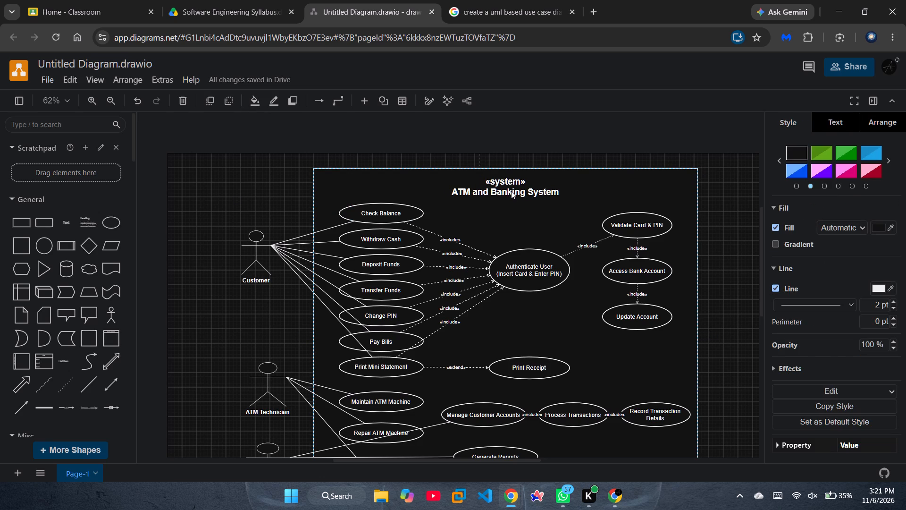
pyautogui.moveTo(511, 191); pyautogui.dragTo(510, 191)
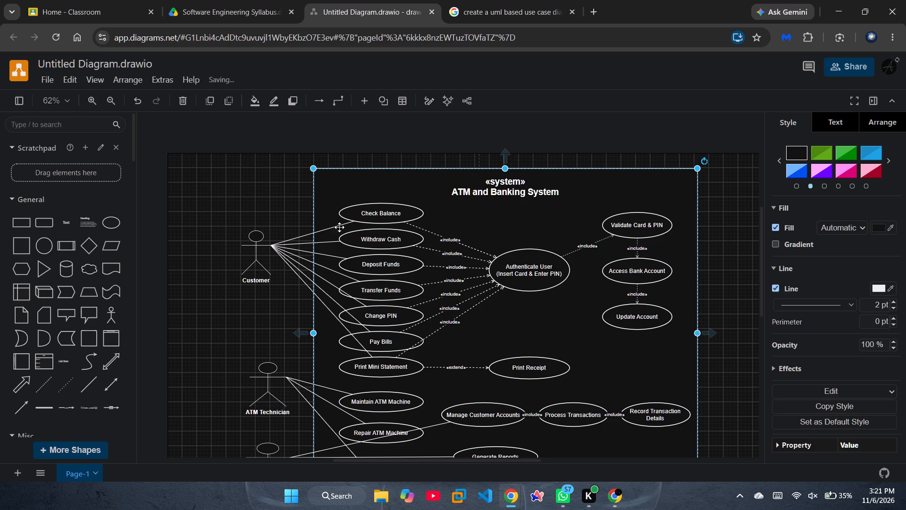
# Insert a rounded rectangle and place it just below the ATM and Banking System title.
pyautogui.click(47, 227)
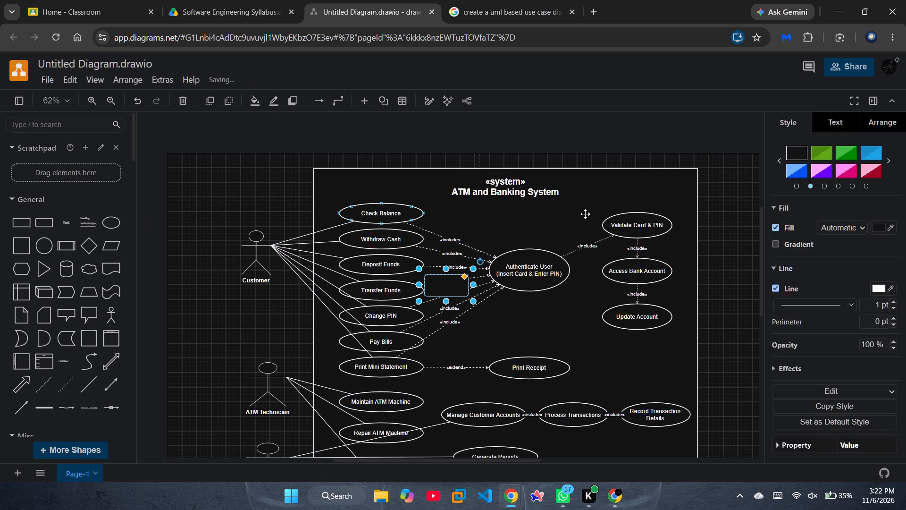
pyautogui.click(435, 179)
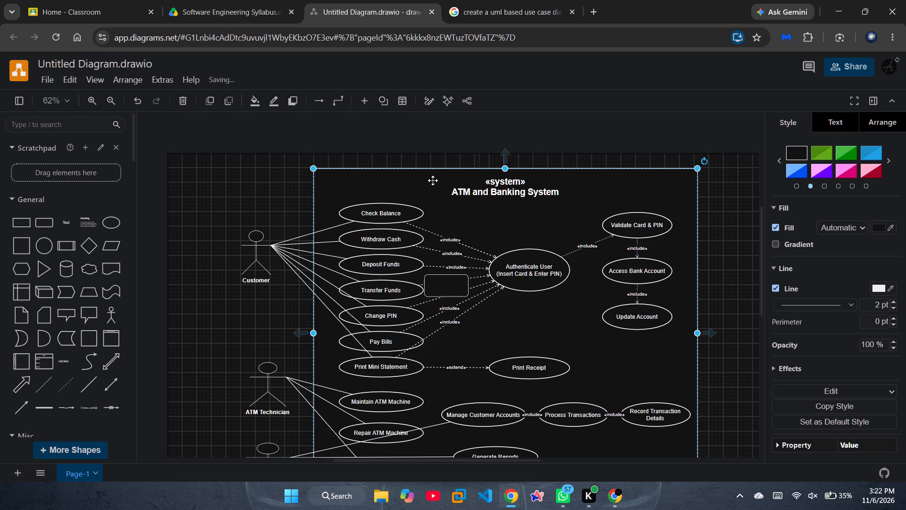
pyautogui.scroll(-3, 203, 348)
pyautogui.scroll(2, 203, 348)
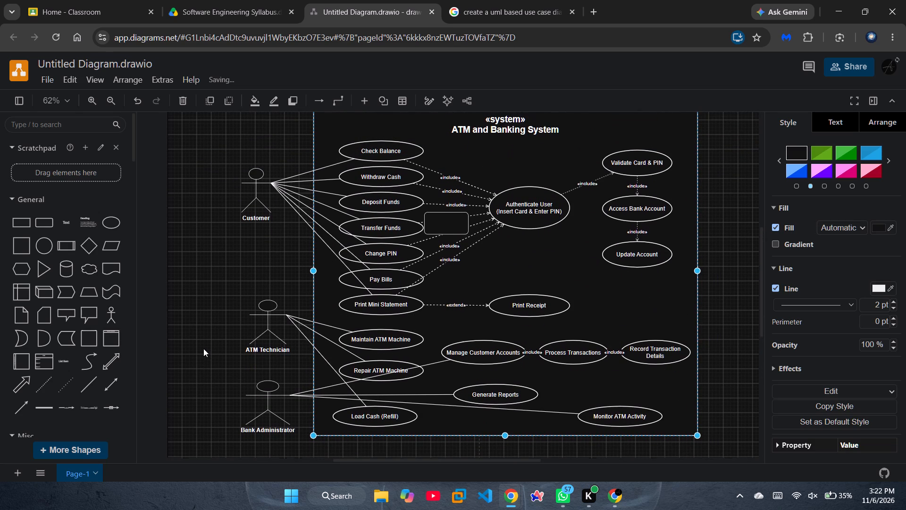
pyautogui.scroll(2, 203, 348)
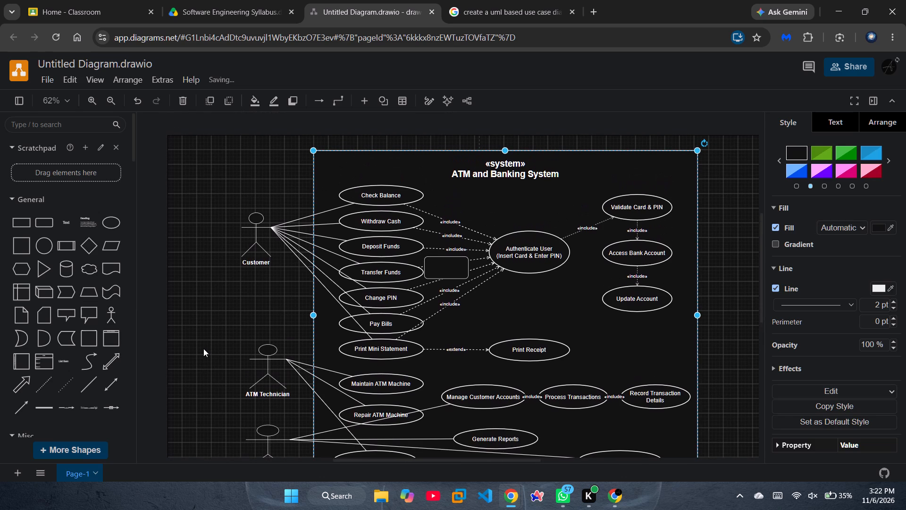
pyautogui.moveTo(438, 266); pyautogui.dragTo(490, 175)
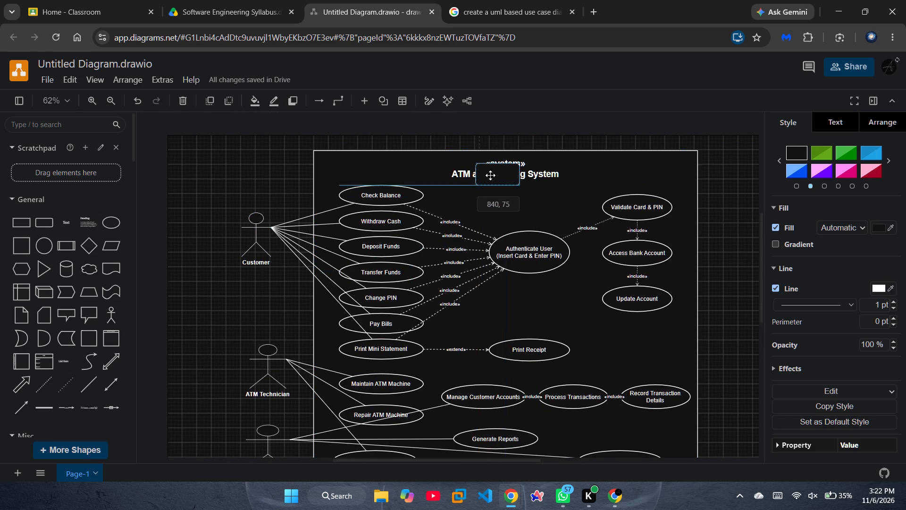
pyautogui.moveTo(490, 175); pyautogui.dragTo(485, 200)
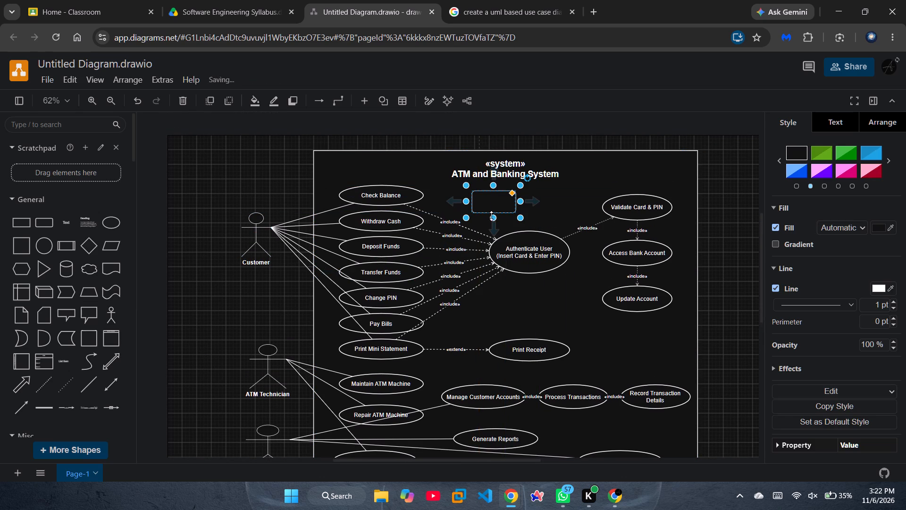
# Resize the rounded rectangle to about 190 × 40 and move it over the «system» label, at about 840, 50.
pyautogui.moveTo(496, 218); pyautogui.dragTo(496, 209)
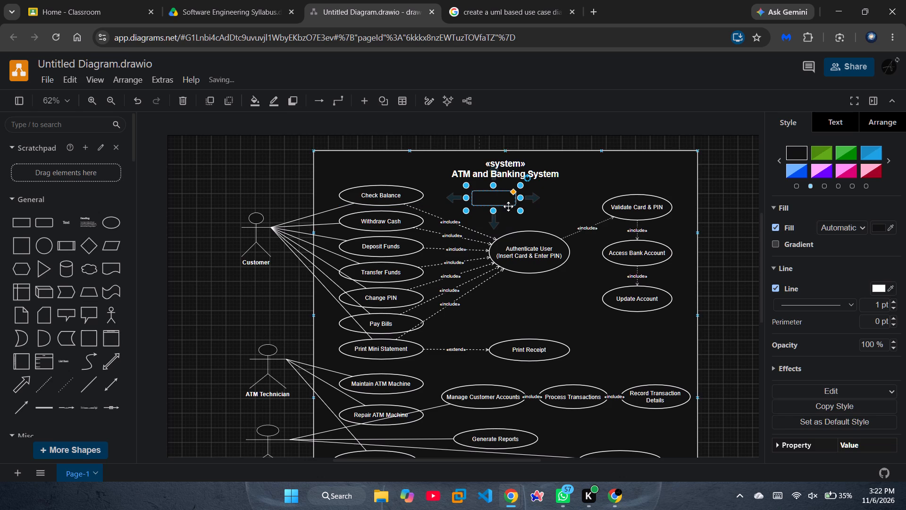
pyautogui.moveTo(521, 196); pyautogui.dragTo(545, 194)
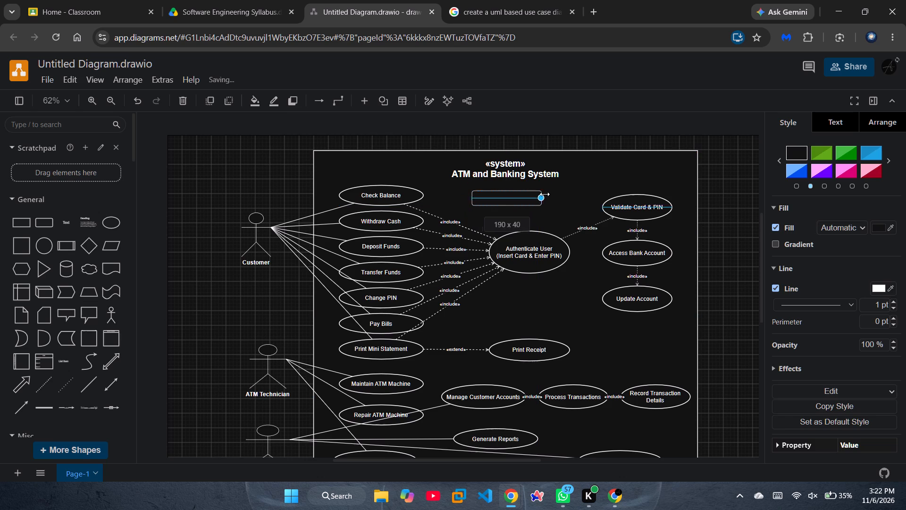
pyautogui.moveTo(545, 194); pyautogui.dragTo(544, 195)
pyautogui.moveTo(512, 195); pyautogui.dragTo(517, 158)
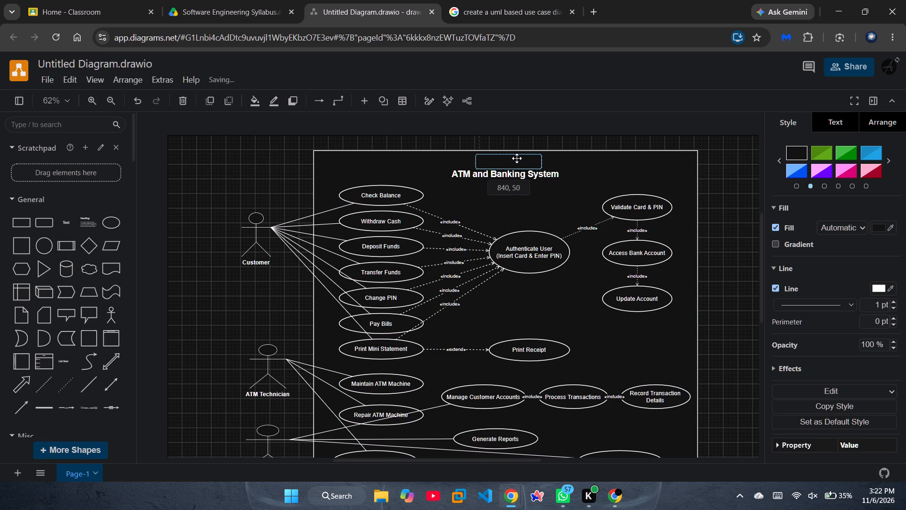
pyautogui.moveTo(517, 158); pyautogui.dragTo(516, 160)
pyautogui.click(551, 198)
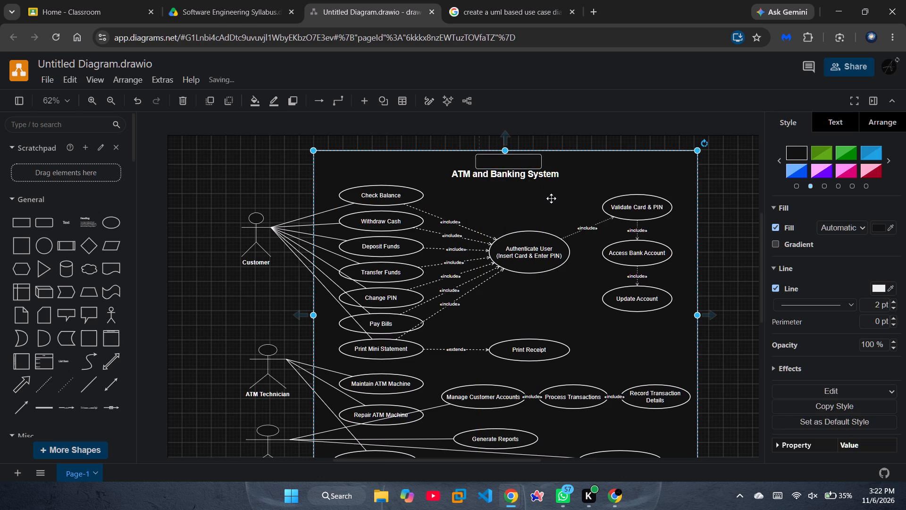
pyautogui.click(534, 161)
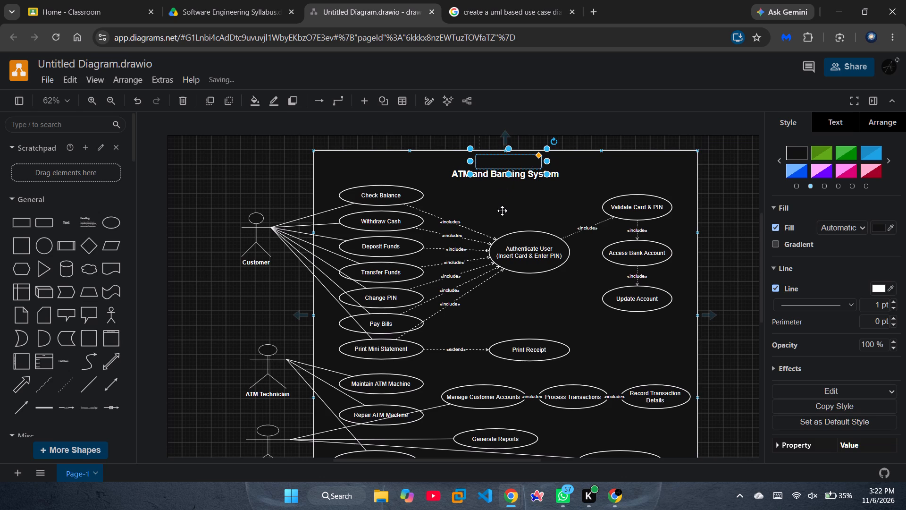
# Check the Bank ATM reference diagram in the image results and the Practical 7 task in the Software Engineering Syllabus.
pyautogui.click(498, 5)
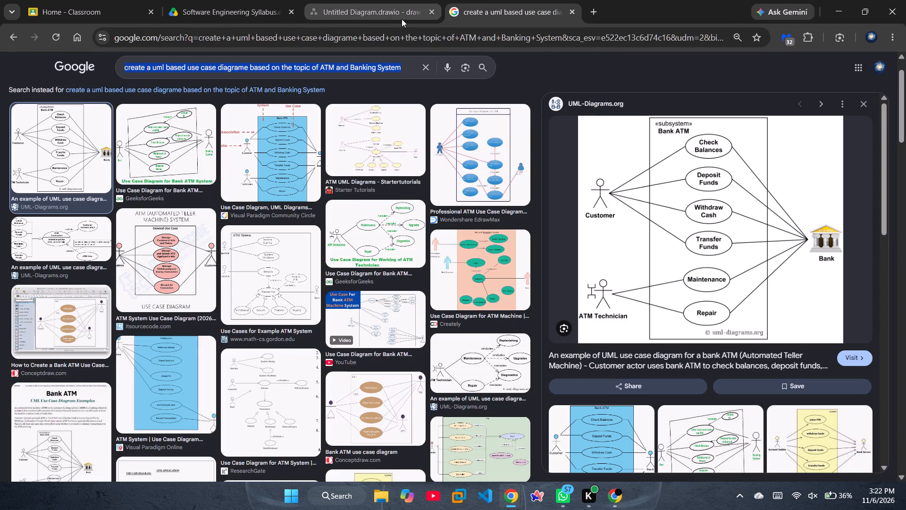
pyautogui.click(324, 7)
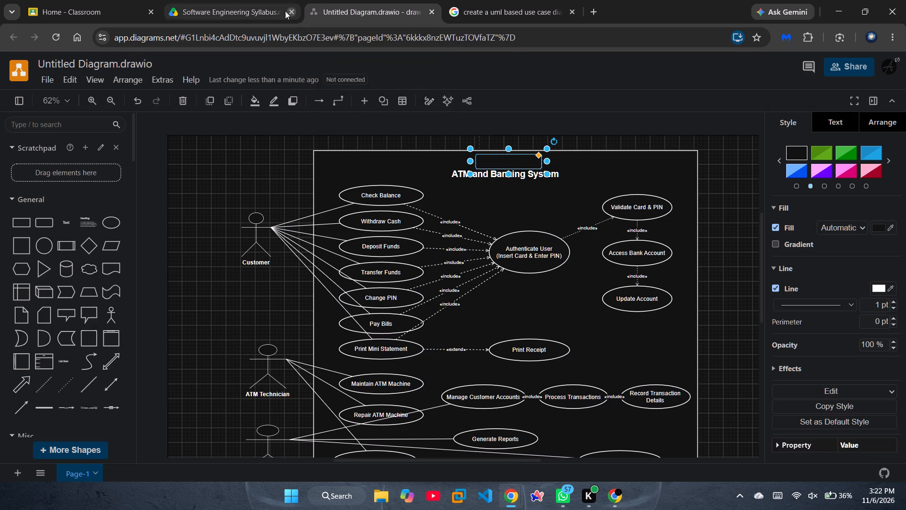
pyautogui.click(254, 8)
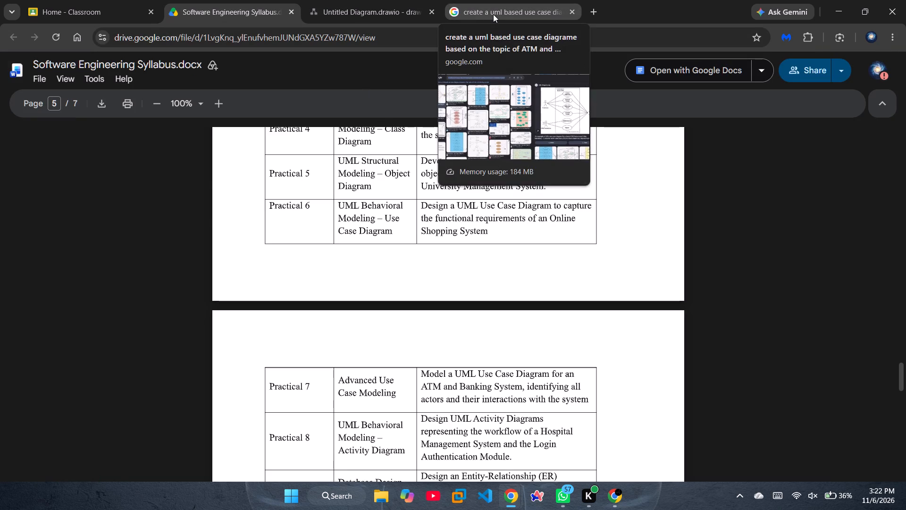
# Move the use case image results tab between the syllabus tab and the draw.io tab.
pyautogui.moveTo(473, 6); pyautogui.dragTo(384, 16)
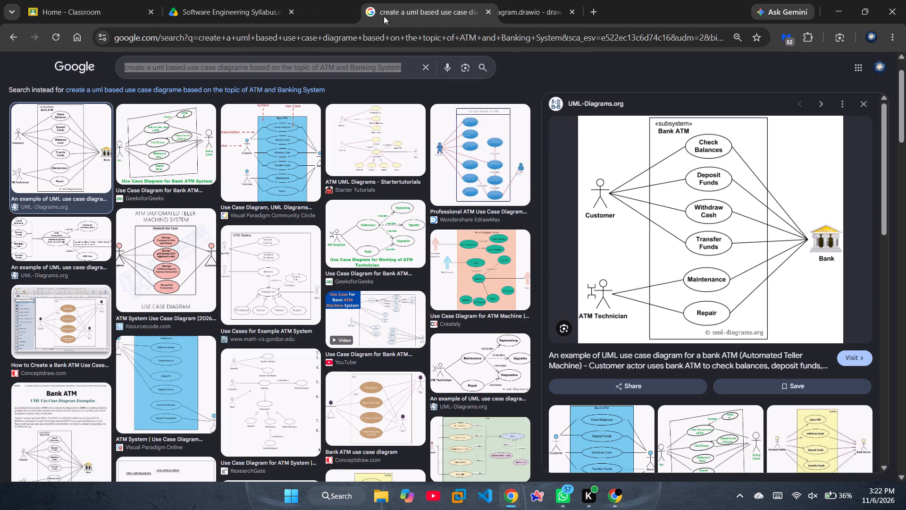
pyautogui.moveTo(384, 16); pyautogui.dragTo(354, 17)
pyautogui.click(354, 17)
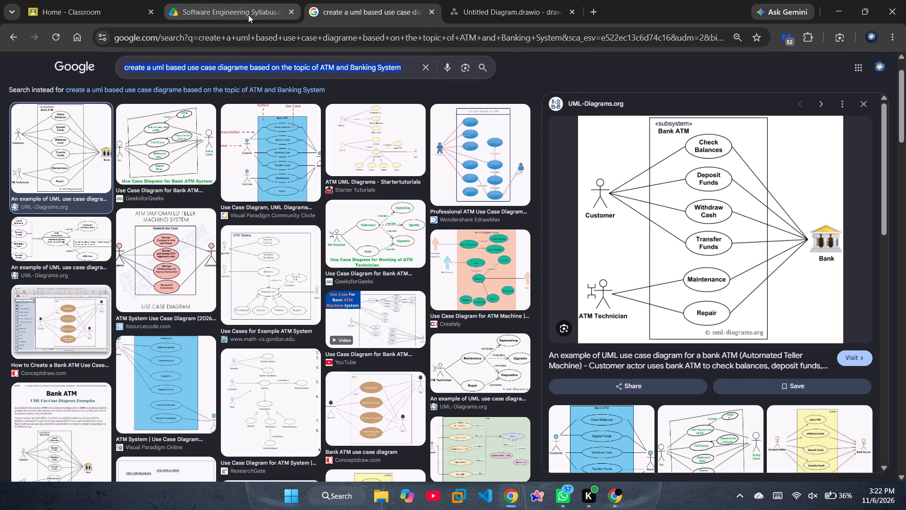
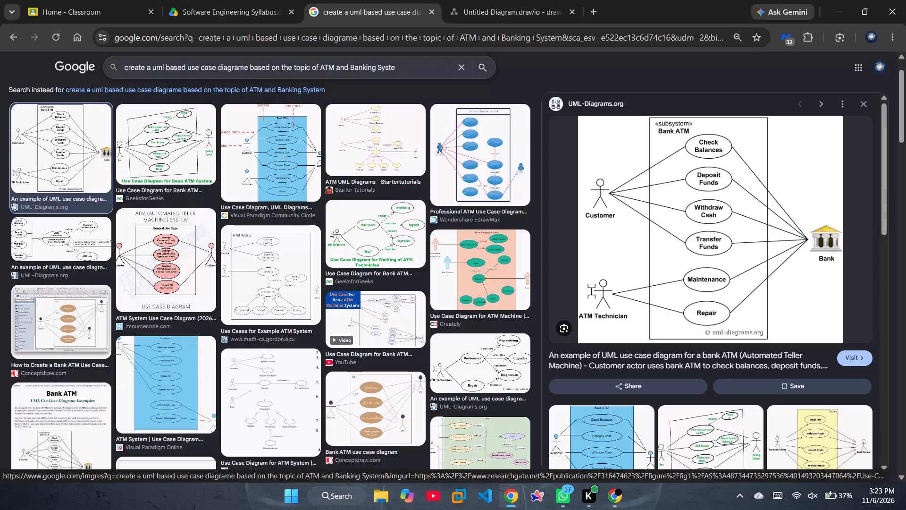
# Check the ATM and Banking System diagram against the Practical 7 task in the Software Engineering Syllabus, and glance at the Classroom home page.
pyautogui.press('m')
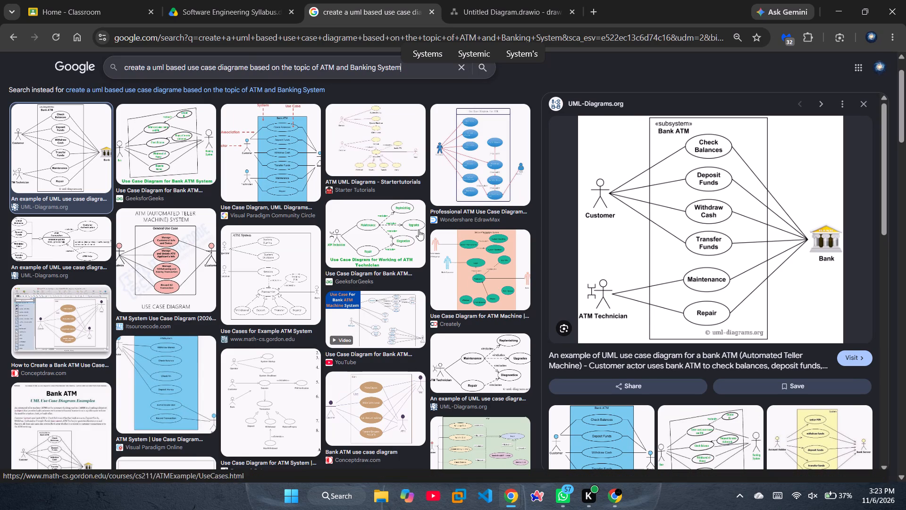
pyautogui.click(486, 4)
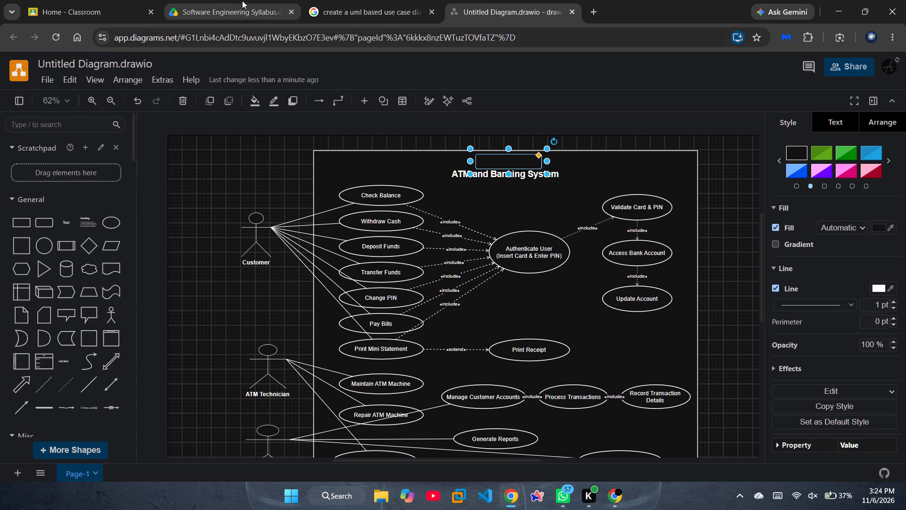
pyautogui.click(194, 3)
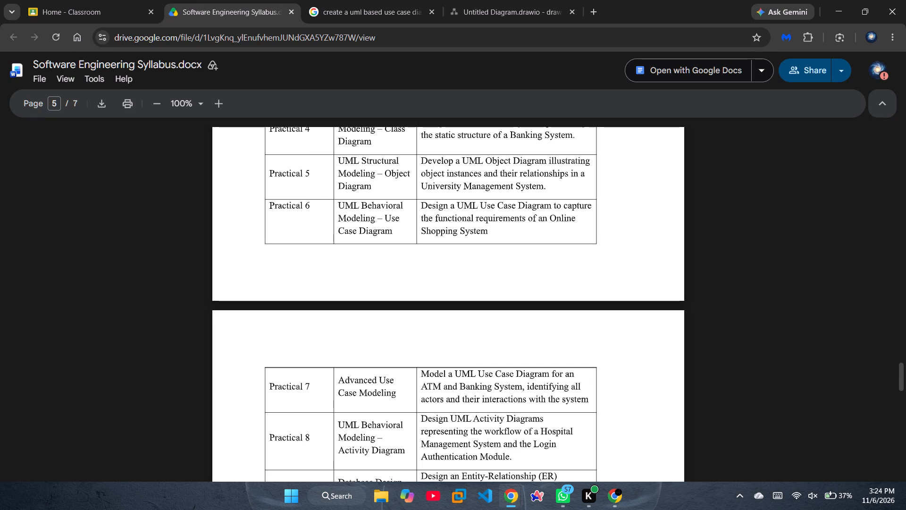
pyautogui.click(498, 9)
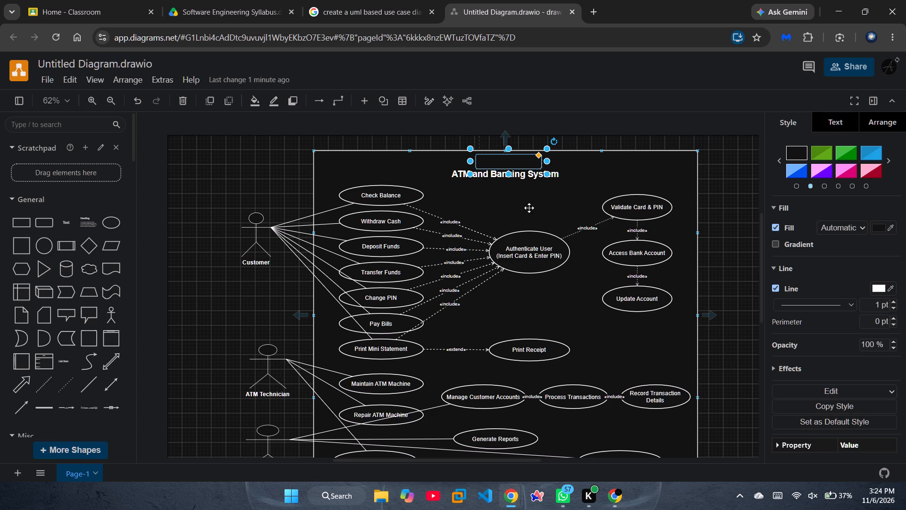
pyautogui.click(517, 241)
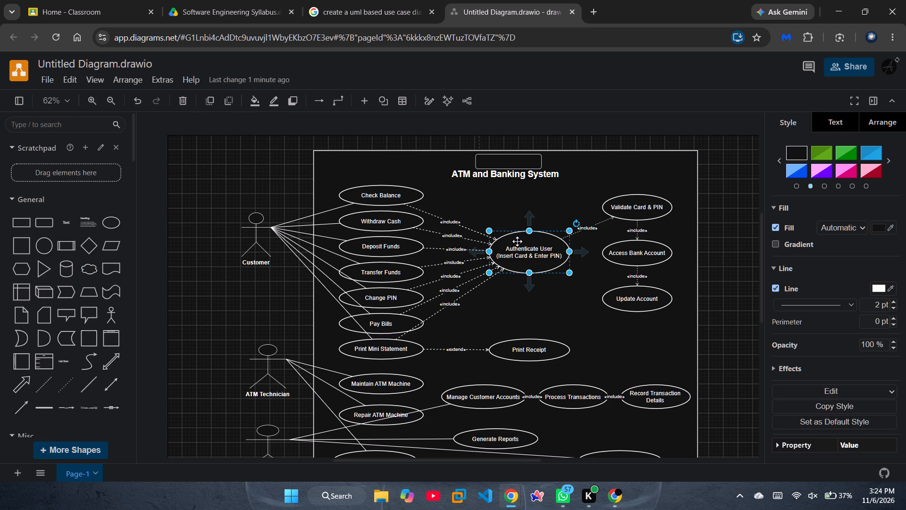
pyautogui.click(512, 173)
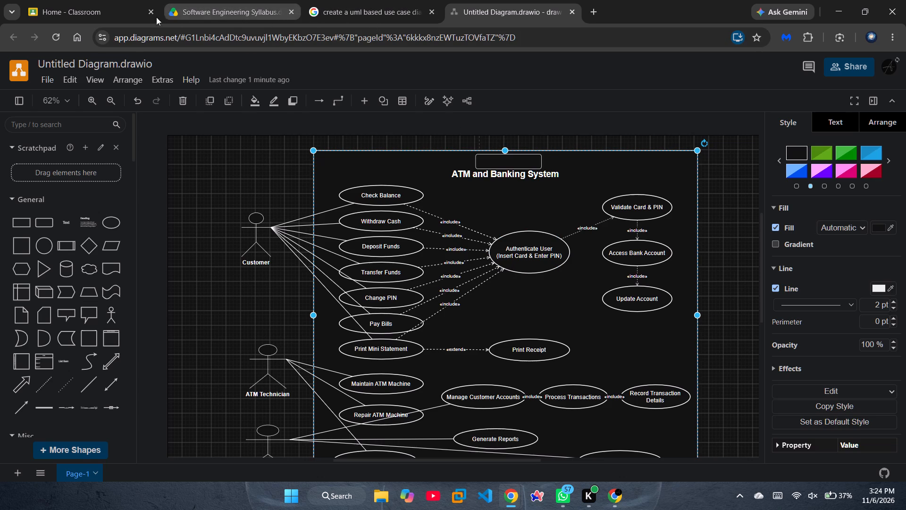
pyautogui.click(123, 12)
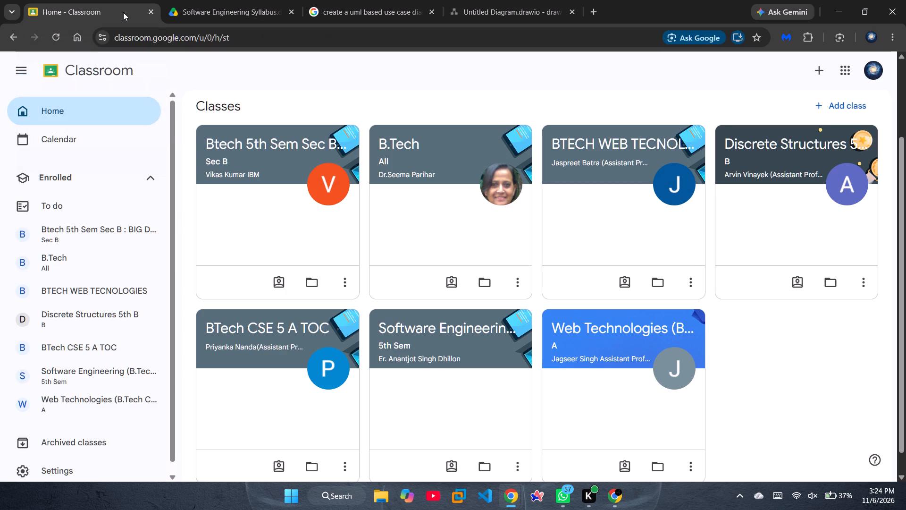
pyautogui.click(237, 7)
pyautogui.click(371, 12)
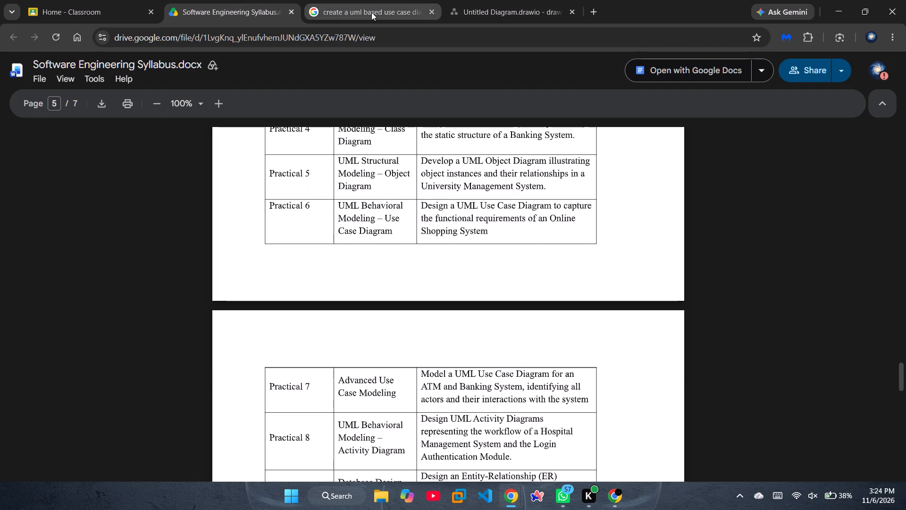
pyautogui.click(478, 13)
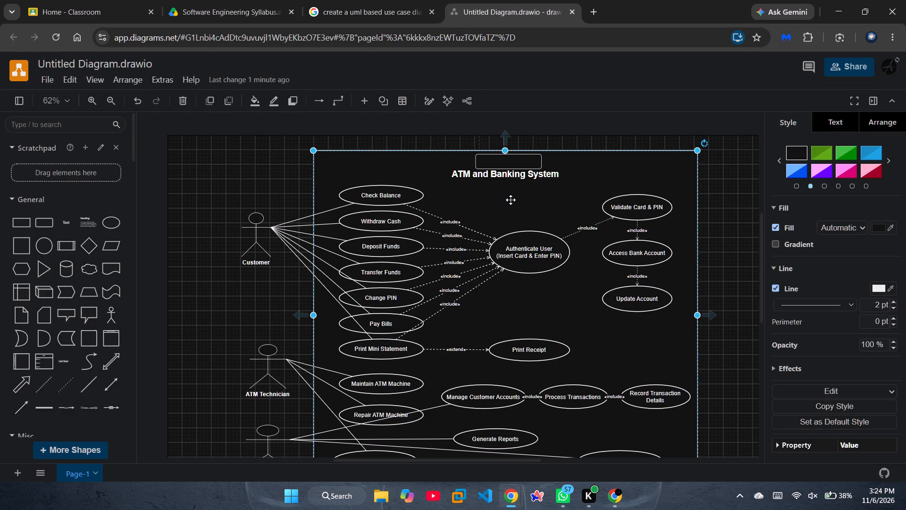
# Extend the bottom edge of the system boundary slightly downwards, leaving more space below Load Cash (Refill) and Monitor ATM Activity.
pyautogui.scroll(1, 511, 200)
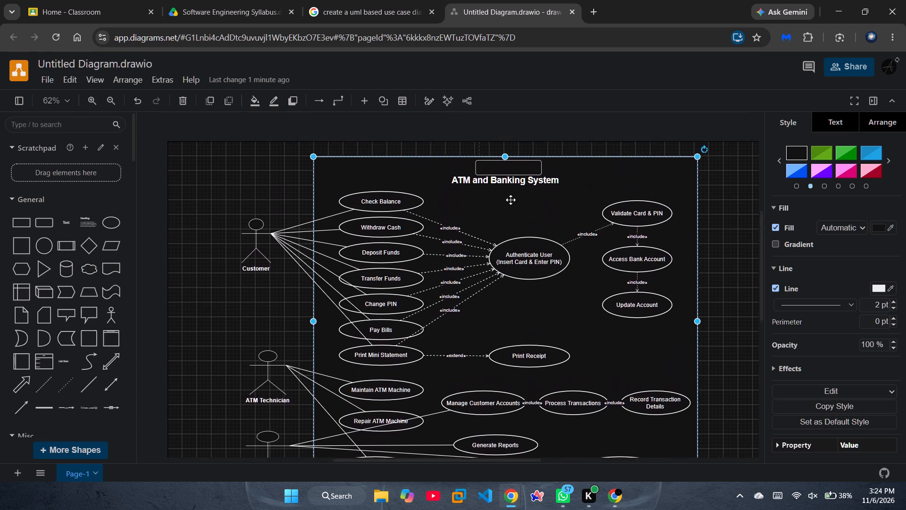
pyautogui.scroll(1, 511, 200)
pyautogui.scroll(-1, 512, 238)
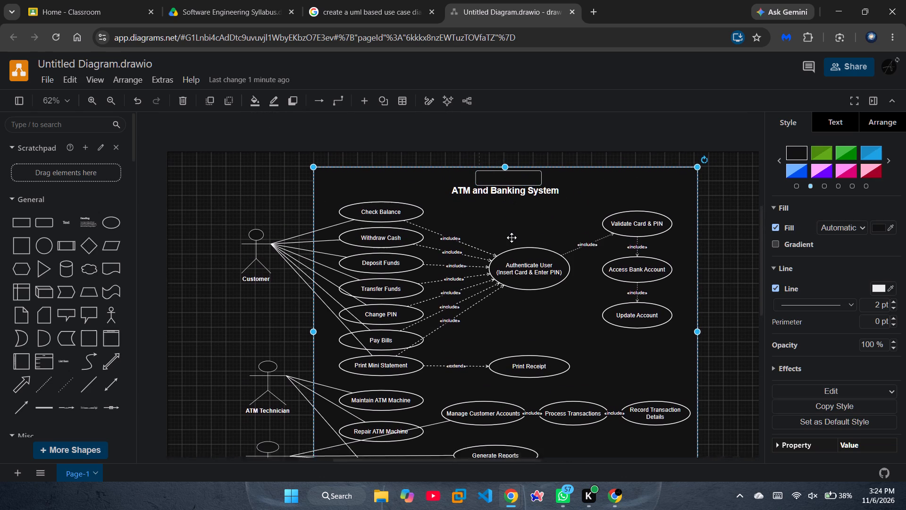
pyautogui.scroll(-1, 512, 238)
pyautogui.scroll(1, 512, 238)
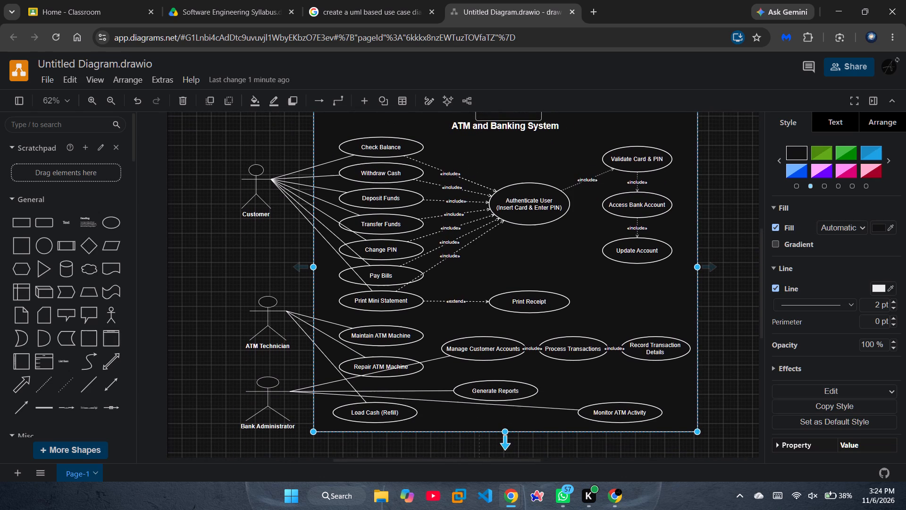
pyautogui.moveTo(504, 433); pyautogui.dragTo(501, 444)
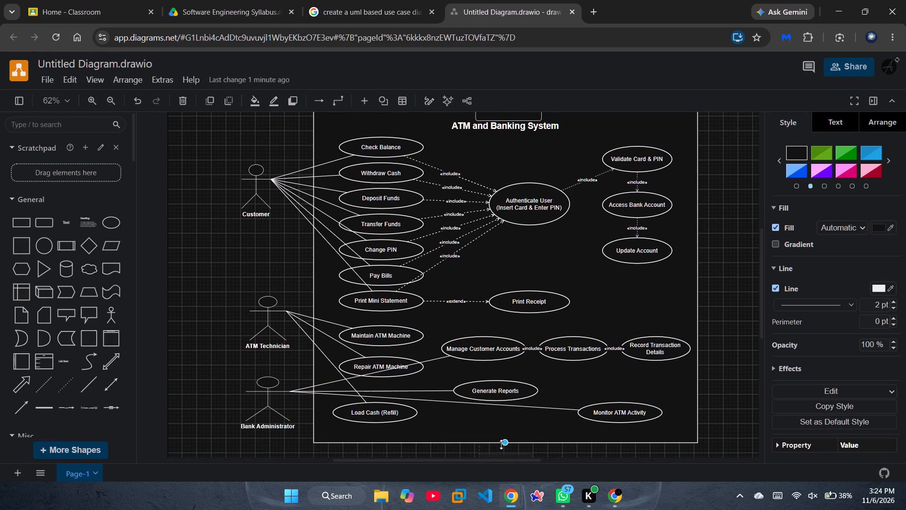
pyautogui.moveTo(501, 444); pyautogui.dragTo(502, 444)
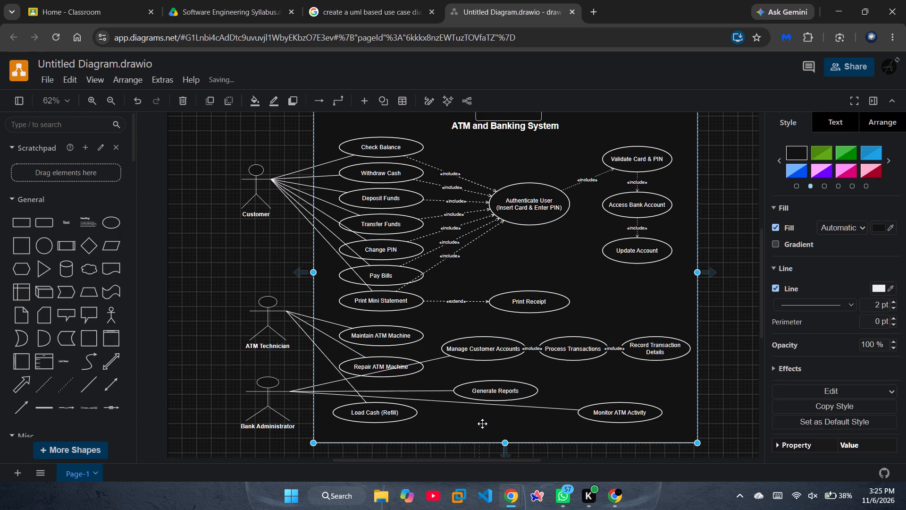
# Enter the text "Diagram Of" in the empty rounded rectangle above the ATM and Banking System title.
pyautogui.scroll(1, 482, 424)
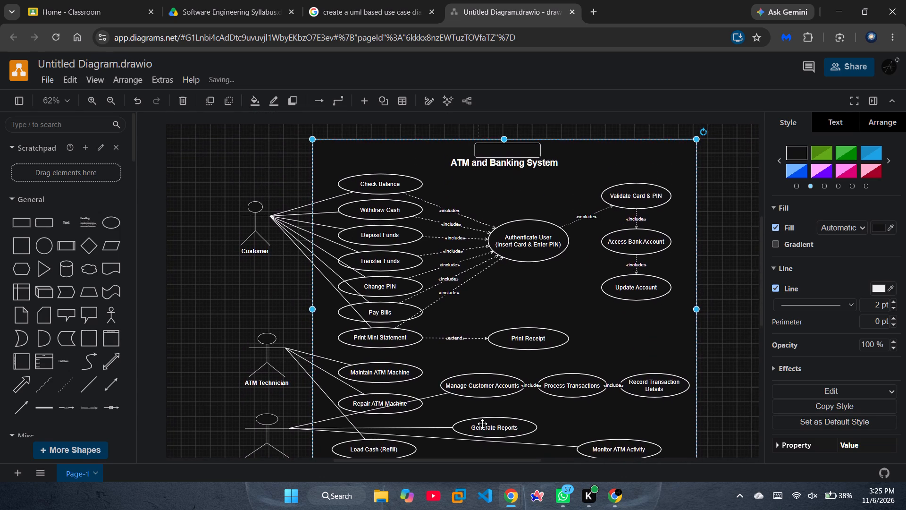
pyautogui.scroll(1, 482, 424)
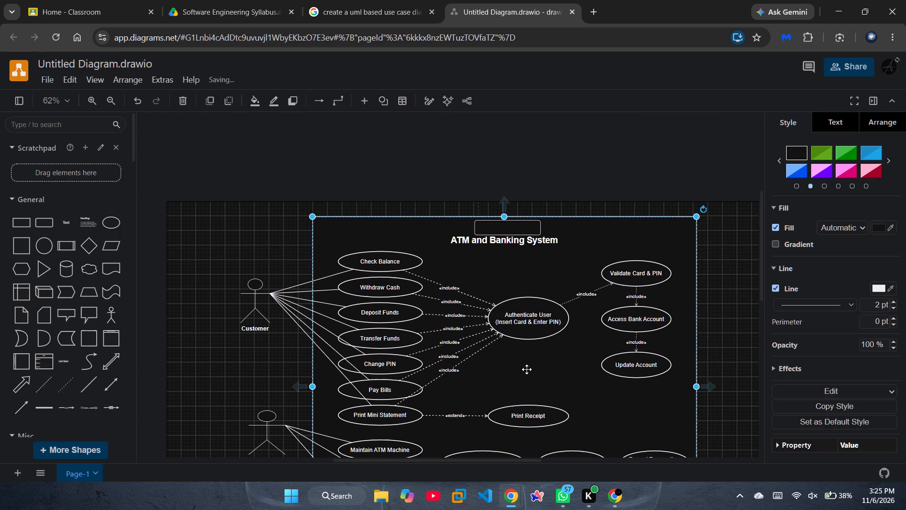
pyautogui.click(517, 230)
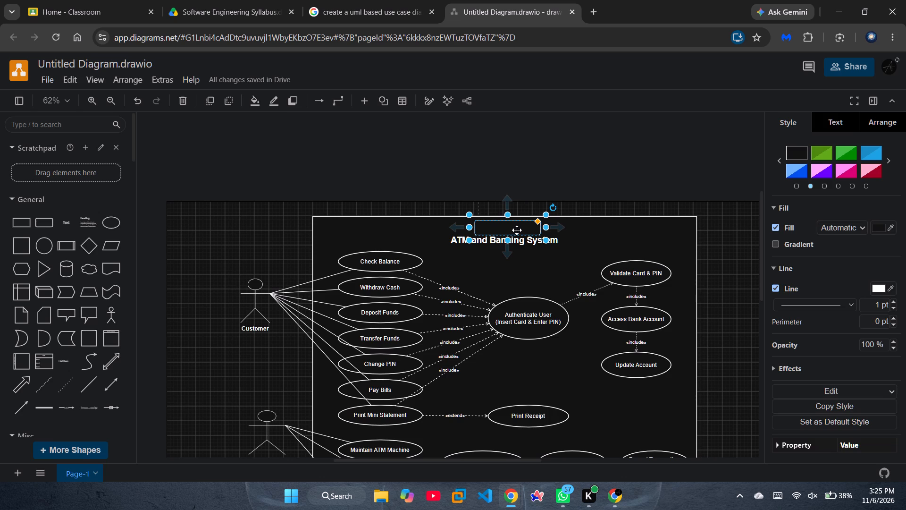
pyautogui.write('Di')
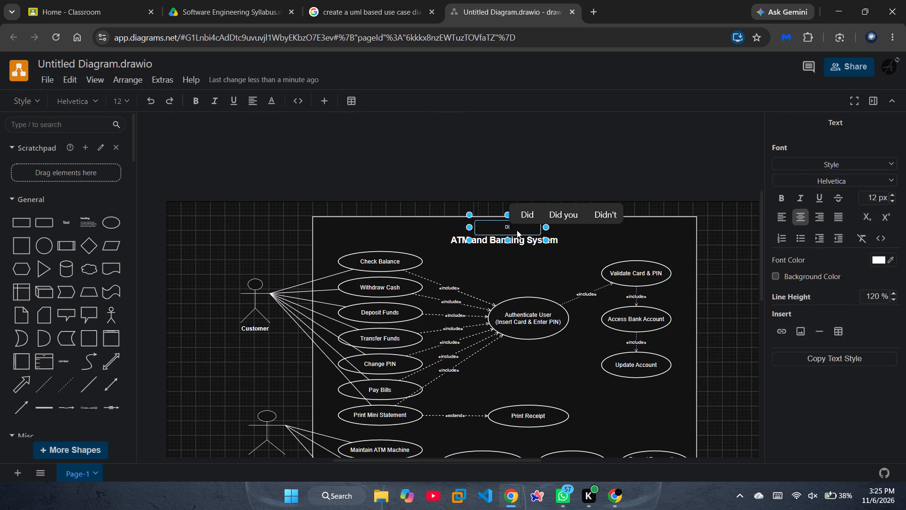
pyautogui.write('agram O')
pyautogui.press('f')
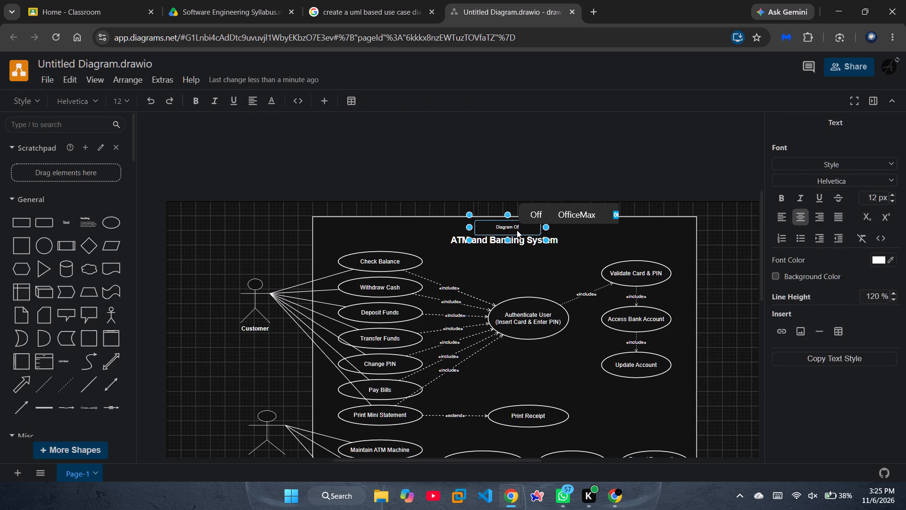
# Replace the rounded rectangle's text above the title with a freshly entered "Diagram Of".
pyautogui.hotkey('ctrl', 'a')
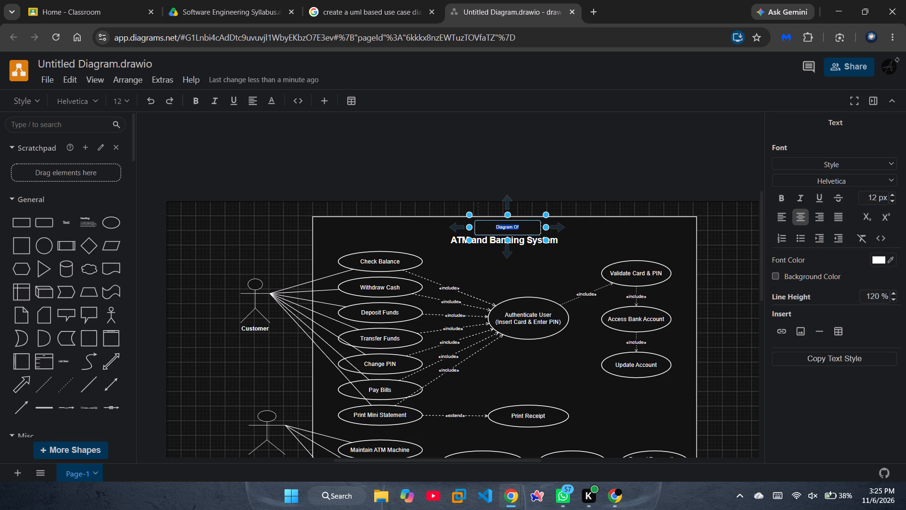
pyautogui.moveTo(496, 226); pyautogui.dragTo(527, 223)
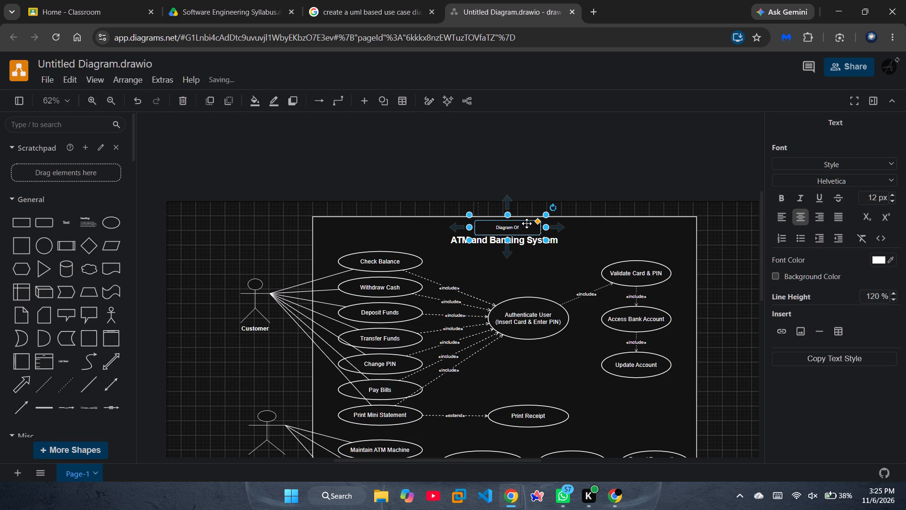
pyautogui.moveTo(527, 223); pyautogui.dragTo(523, 225)
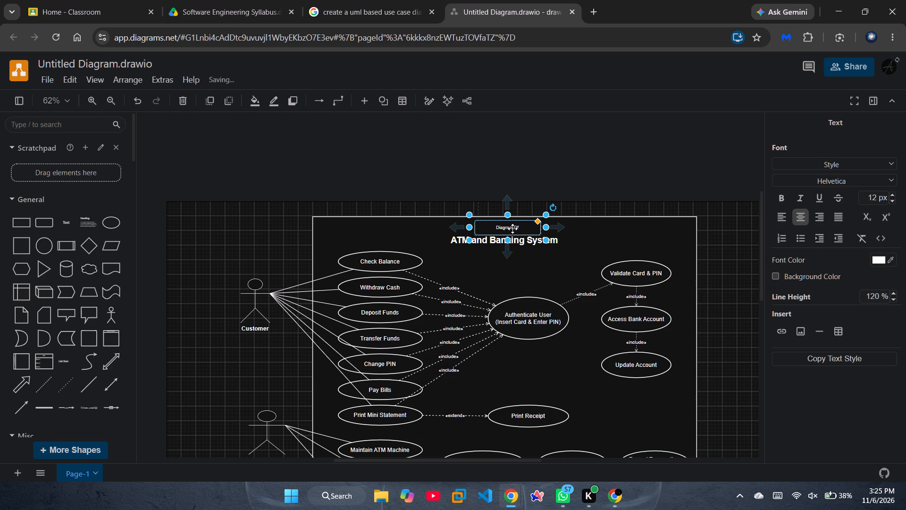
pyautogui.click(512, 229)
pyautogui.click(522, 226)
pyautogui.click(522, 226)
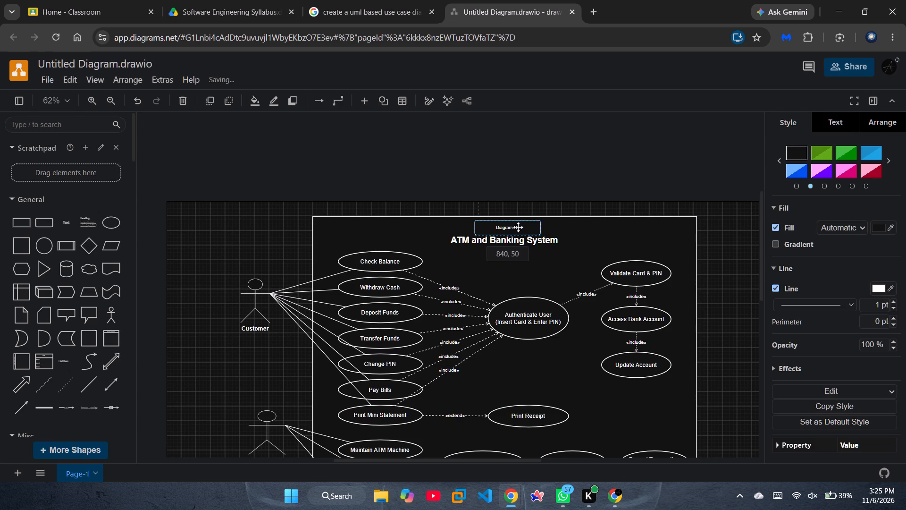
pyautogui.click(510, 227)
pyautogui.press('d')
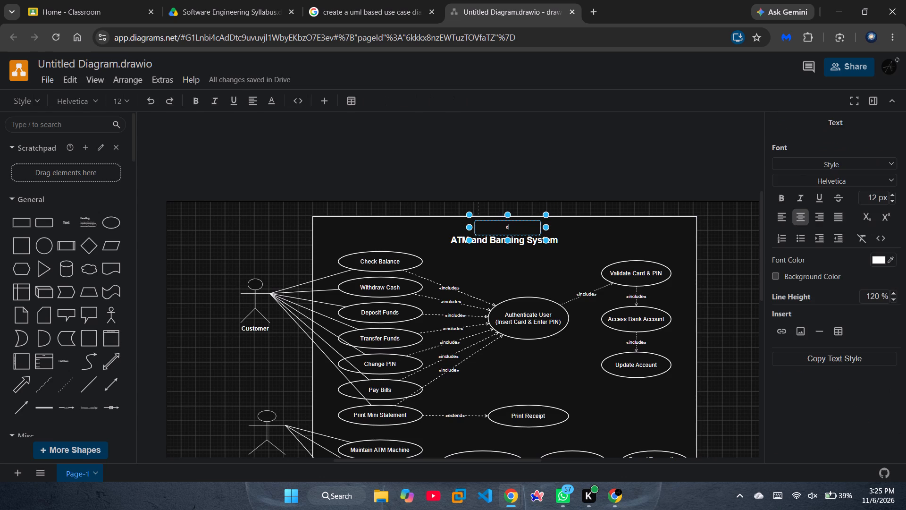
pyautogui.press('BackSpace')
pyautogui.write('DI')
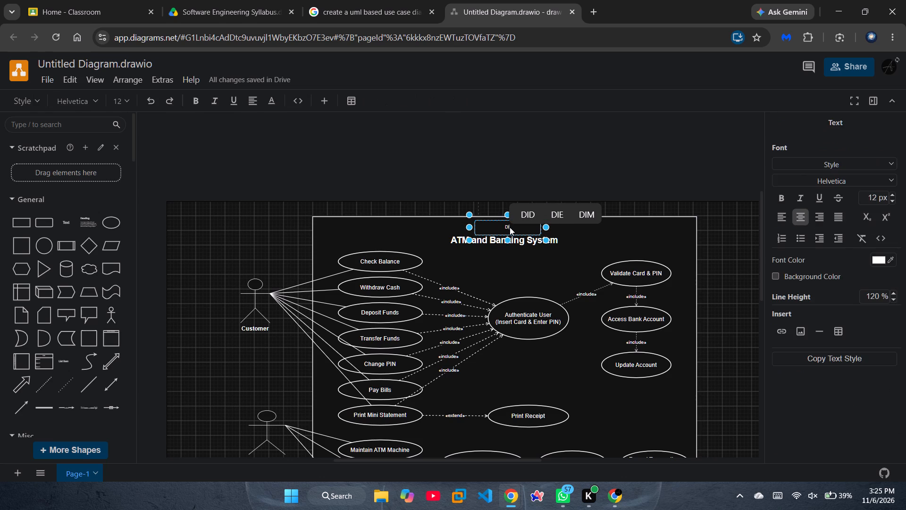
pyautogui.press('BackSpace')
pyautogui.write('ia')
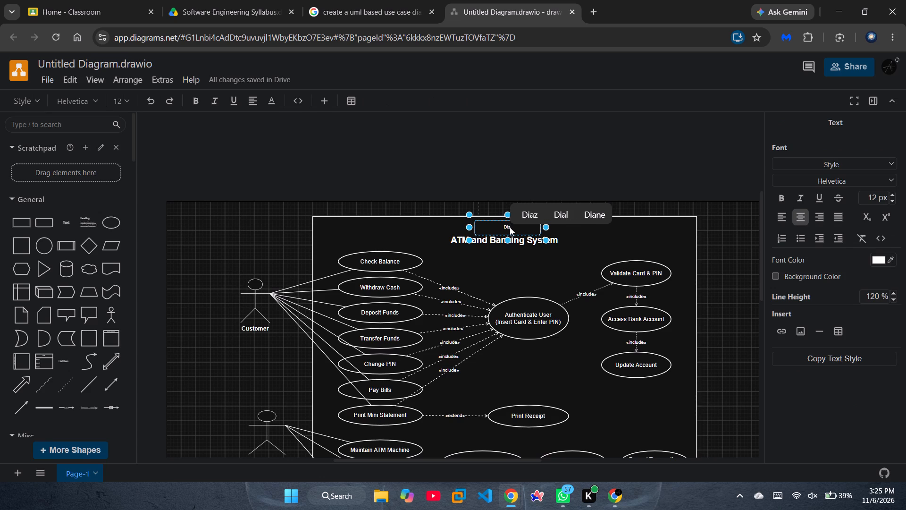
pyautogui.write('gram')
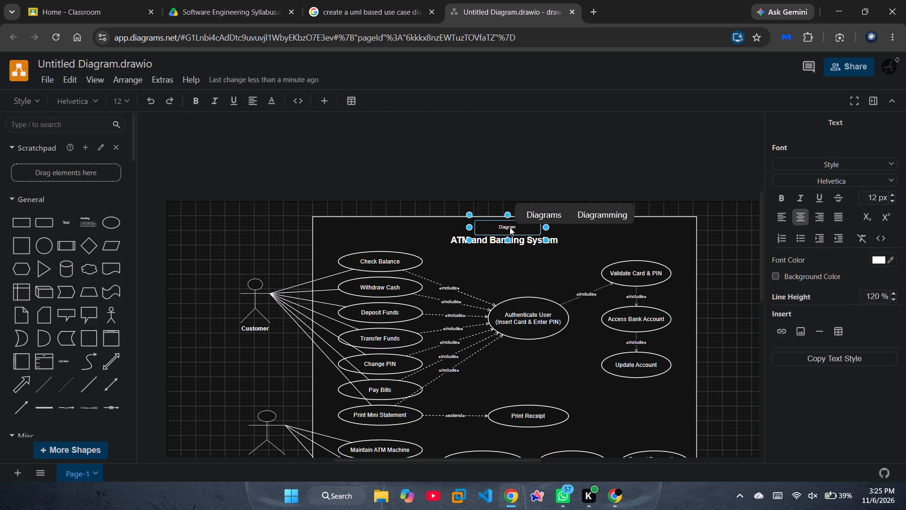
pyautogui.press('space')
pyautogui.write('Of')
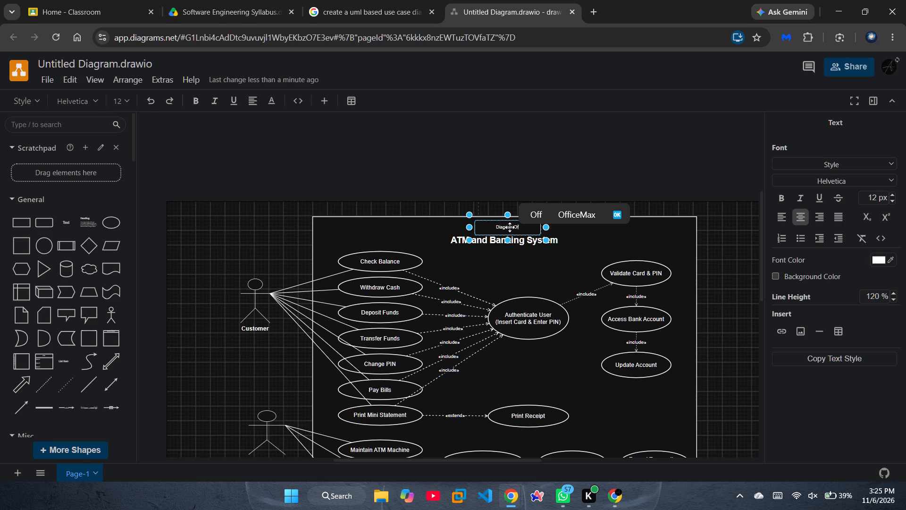
# Increase the font size of the whole "Diagram Of" text to 24 px and finish editing the label.
pyautogui.hotkey('ctrl', 'a')
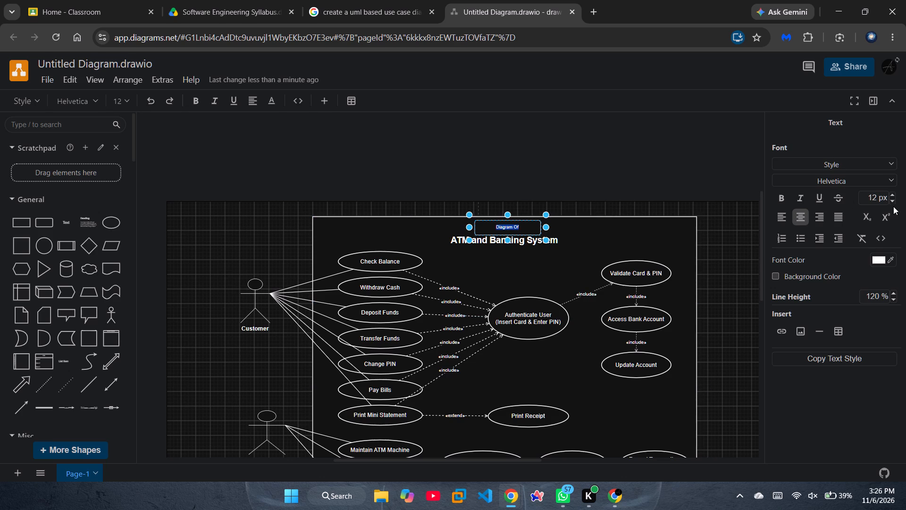
pyautogui.tripleClick(891, 195)
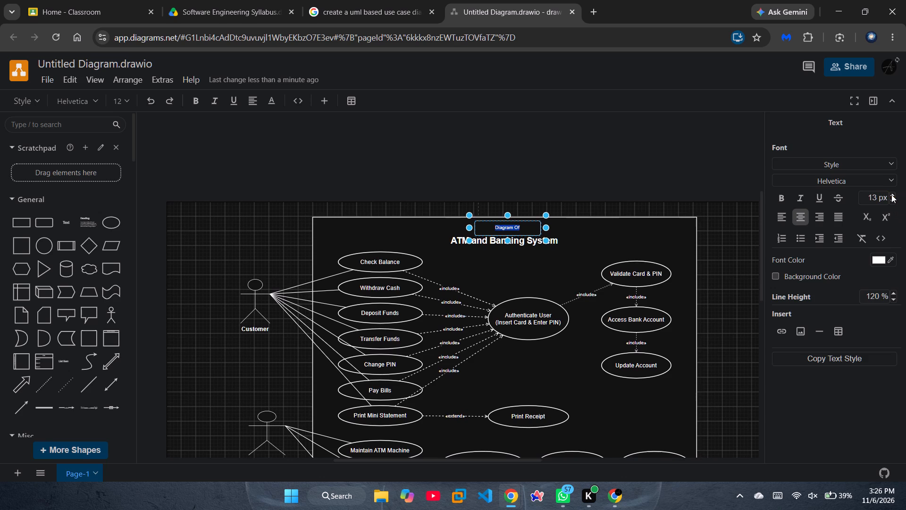
pyautogui.tripleClick(891, 195)
pyautogui.tripleClick(891, 195)
pyautogui.click(891, 195)
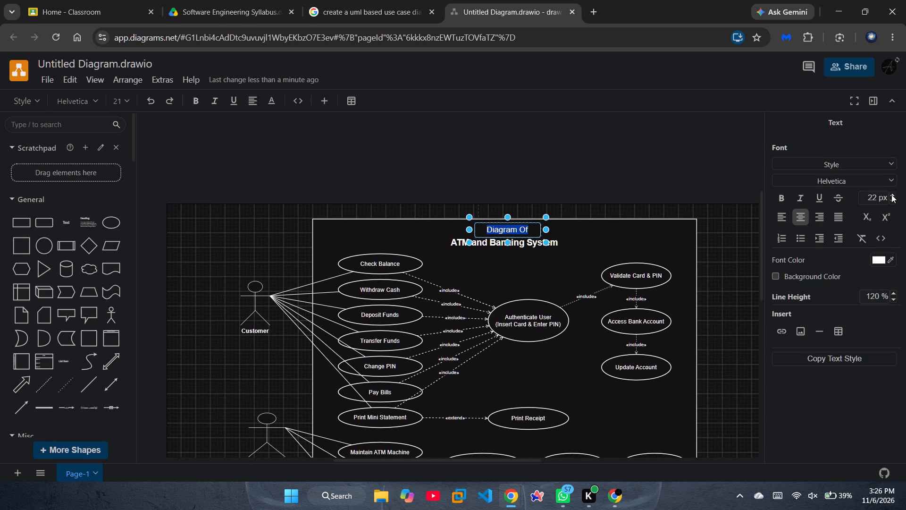
pyautogui.click(891, 195)
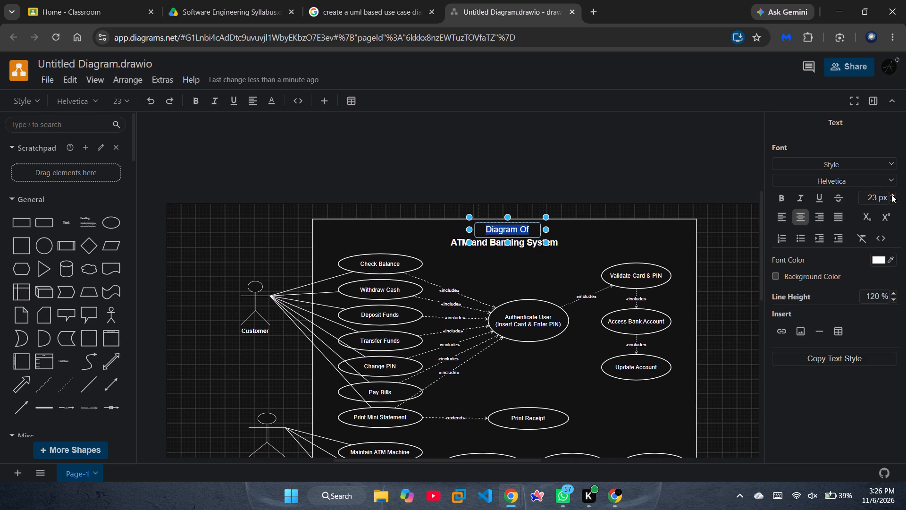
pyautogui.click(891, 195)
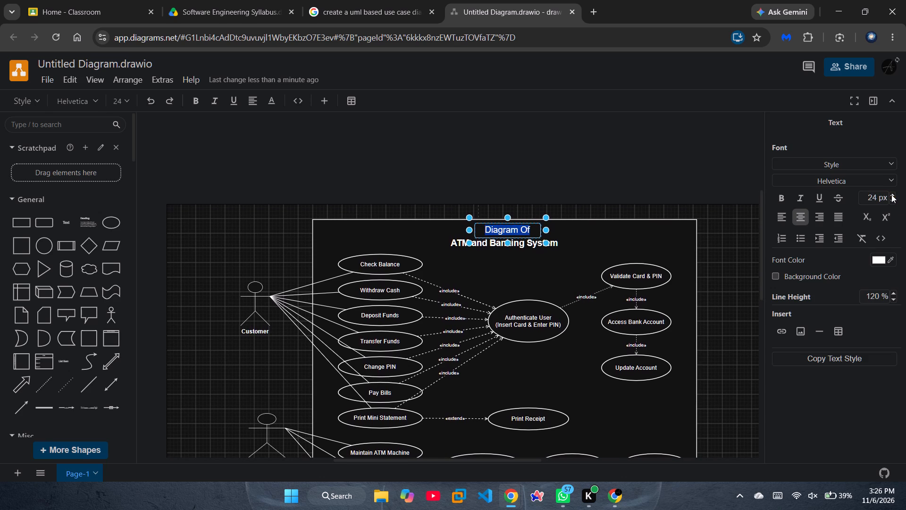
pyautogui.click(739, 248)
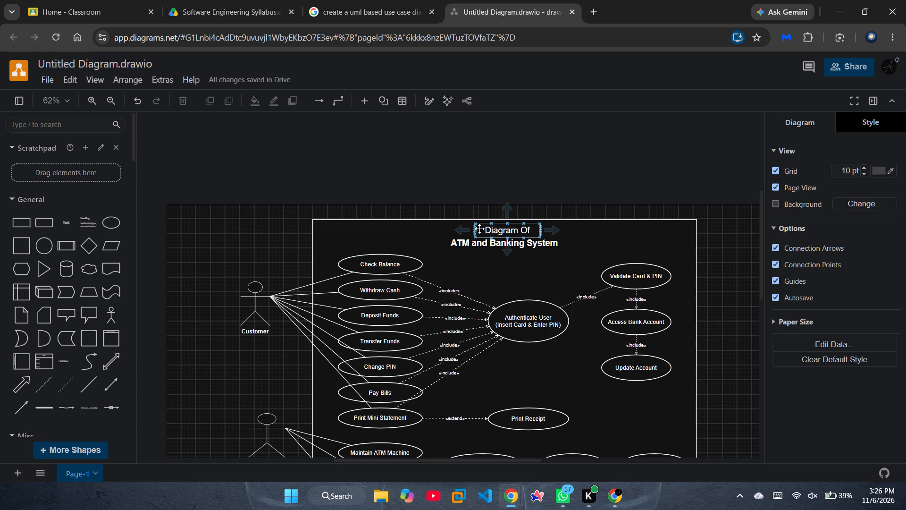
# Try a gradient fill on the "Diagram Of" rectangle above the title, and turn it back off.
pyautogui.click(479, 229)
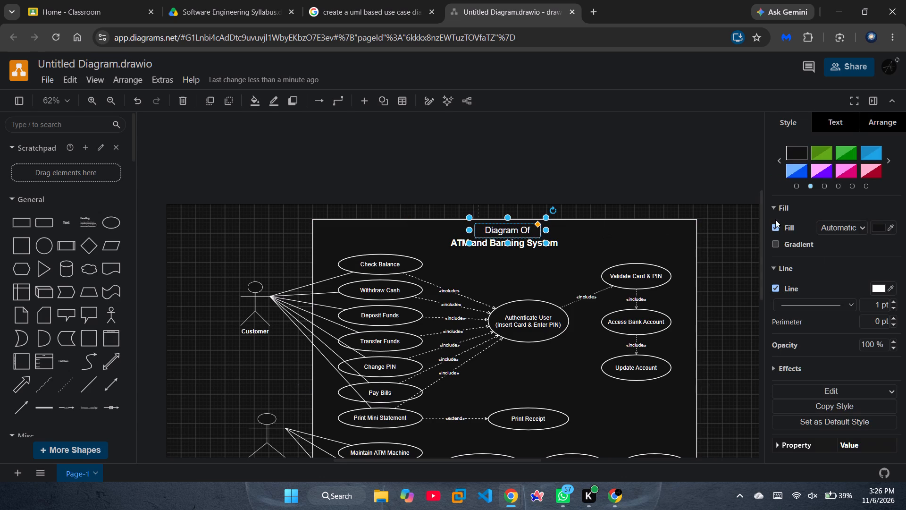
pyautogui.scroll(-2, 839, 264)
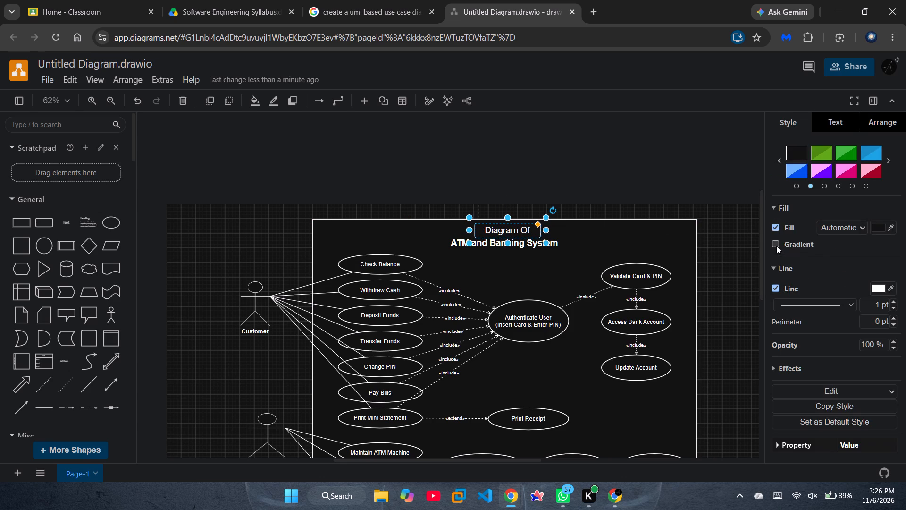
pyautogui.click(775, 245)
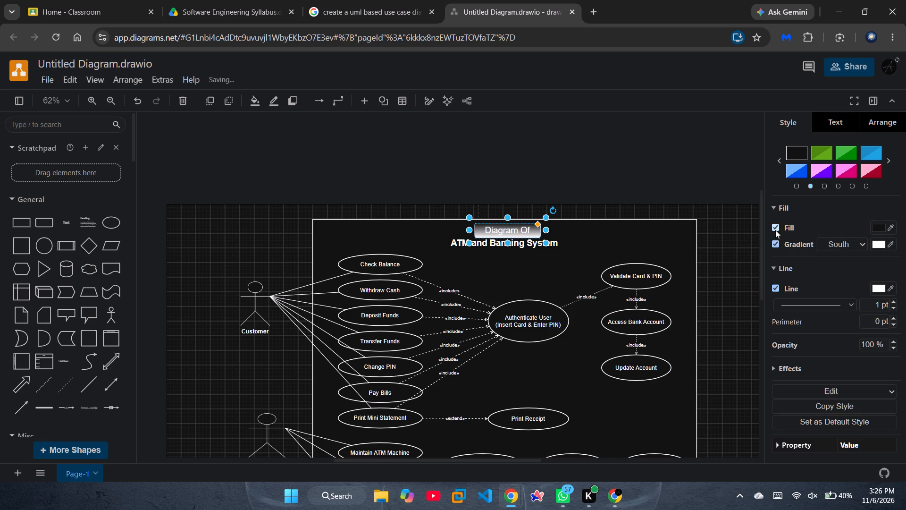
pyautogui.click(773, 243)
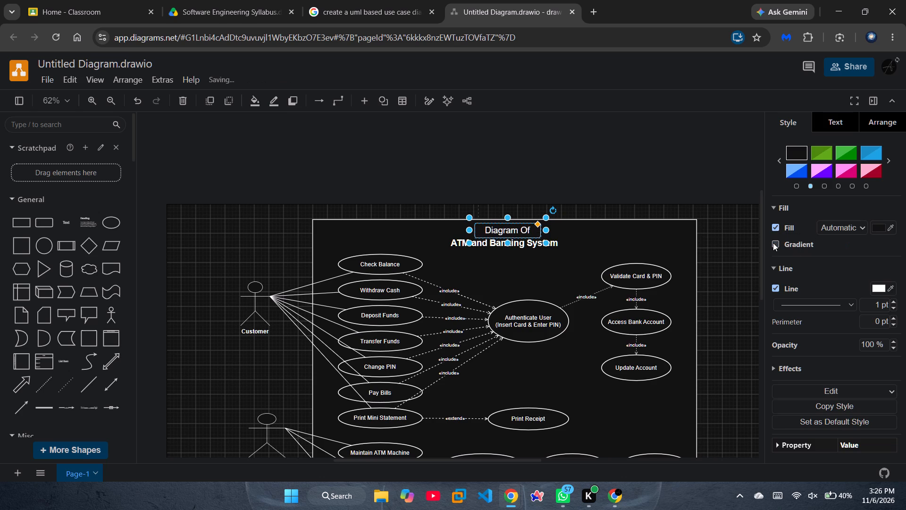
# Look over the whole use case diagram, from the title down to the bottom edge of the system boundary.
pyautogui.scroll(-2, 850, 243)
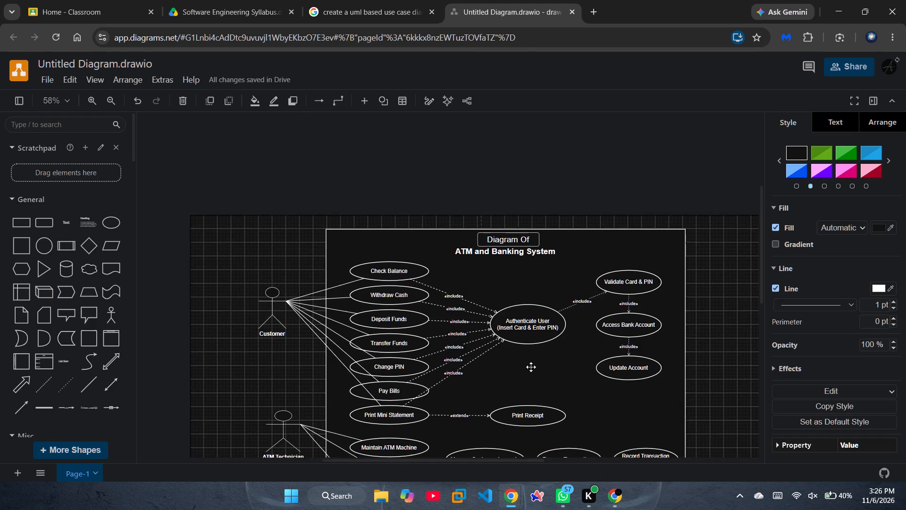
pyautogui.scroll(-2, 531, 367)
pyautogui.scroll(1, 531, 367)
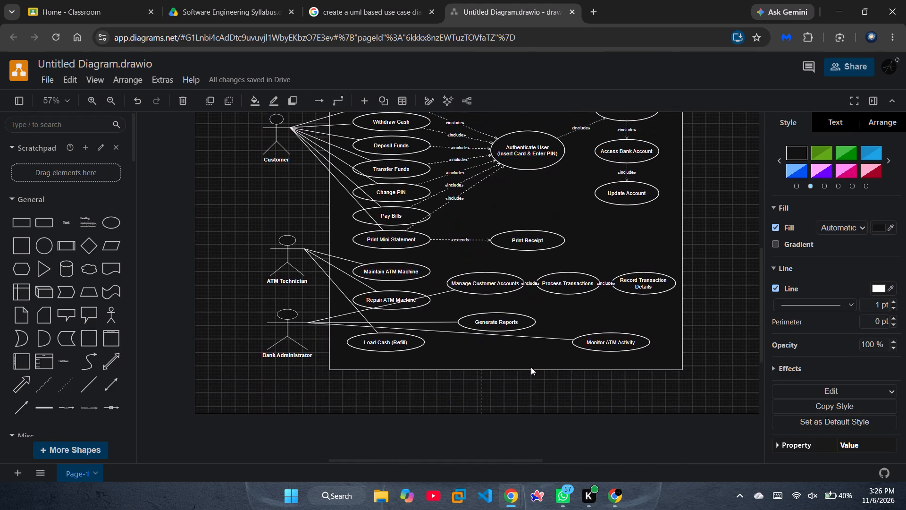
pyautogui.scroll(3, 531, 367)
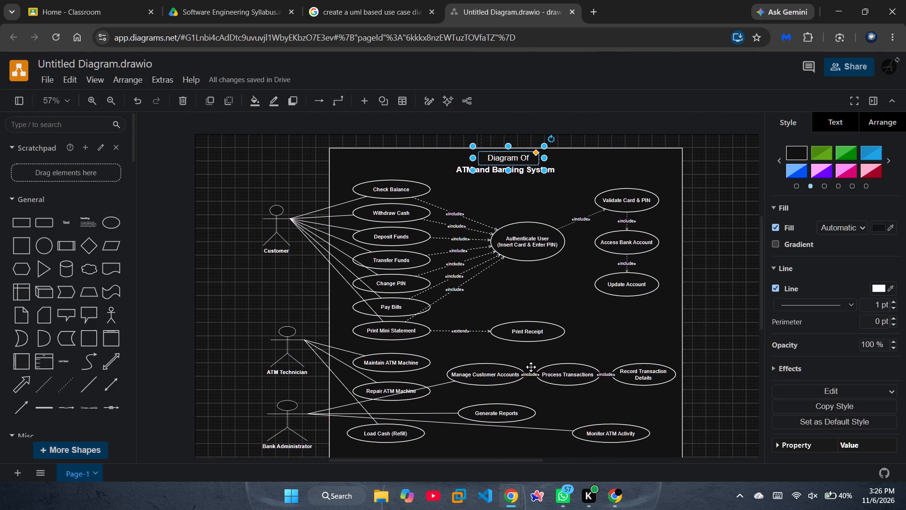
pyautogui.scroll(1, 531, 367)
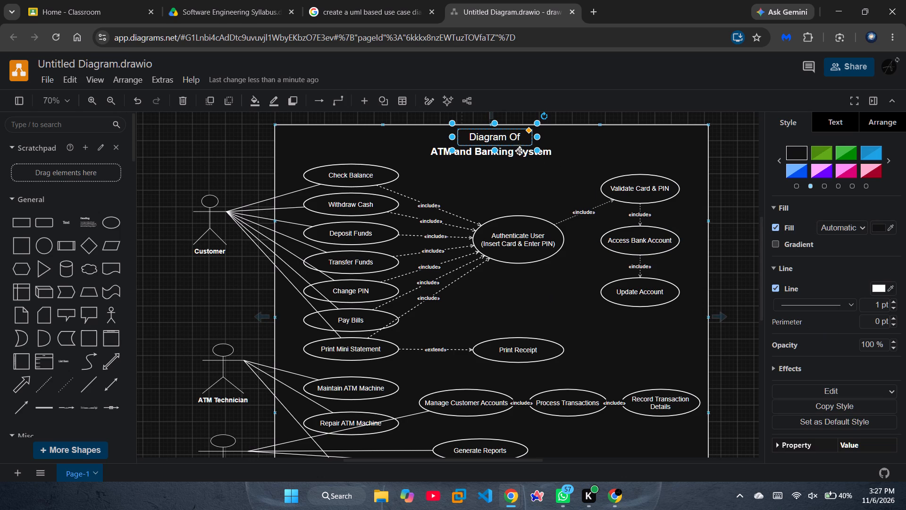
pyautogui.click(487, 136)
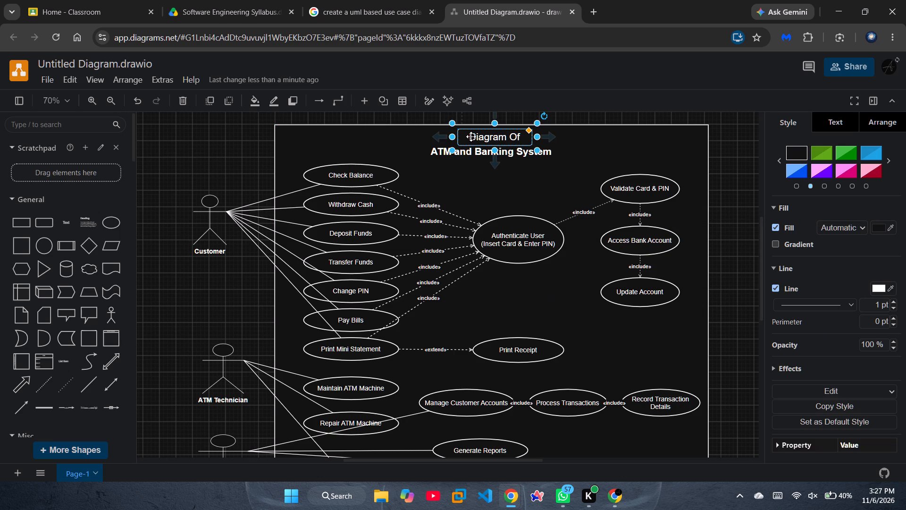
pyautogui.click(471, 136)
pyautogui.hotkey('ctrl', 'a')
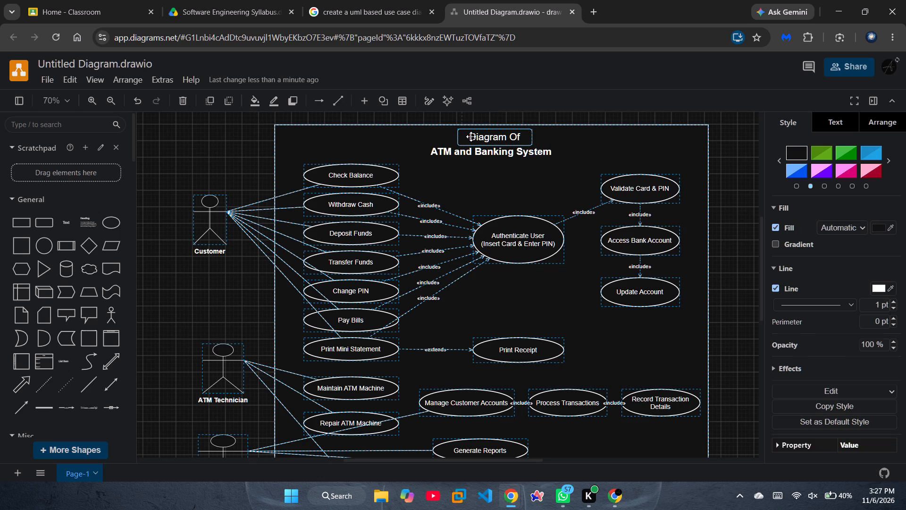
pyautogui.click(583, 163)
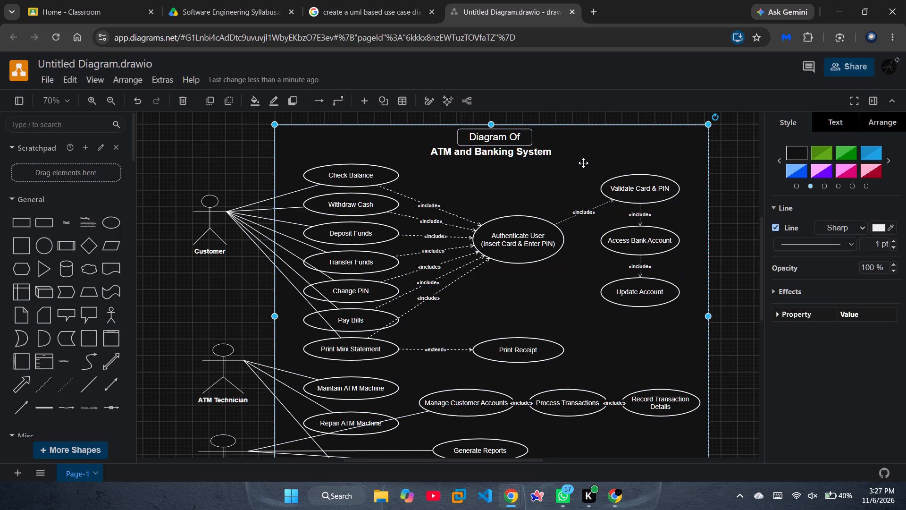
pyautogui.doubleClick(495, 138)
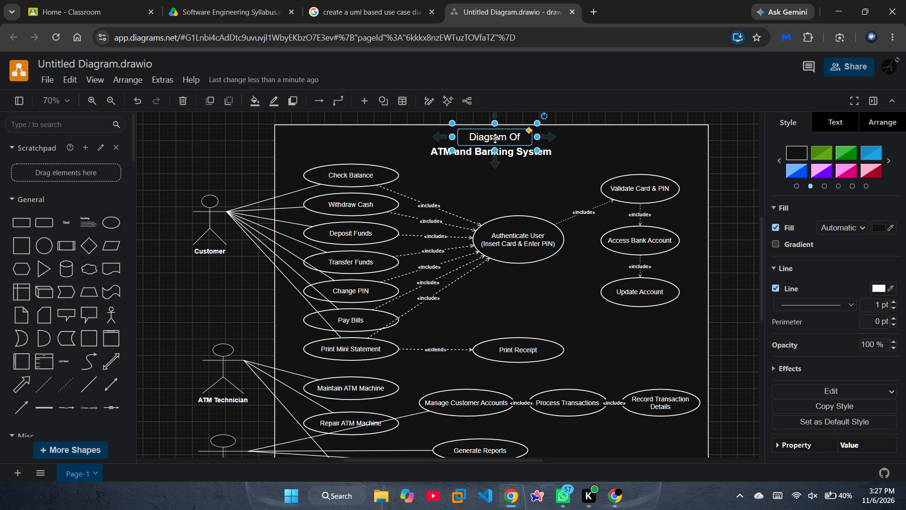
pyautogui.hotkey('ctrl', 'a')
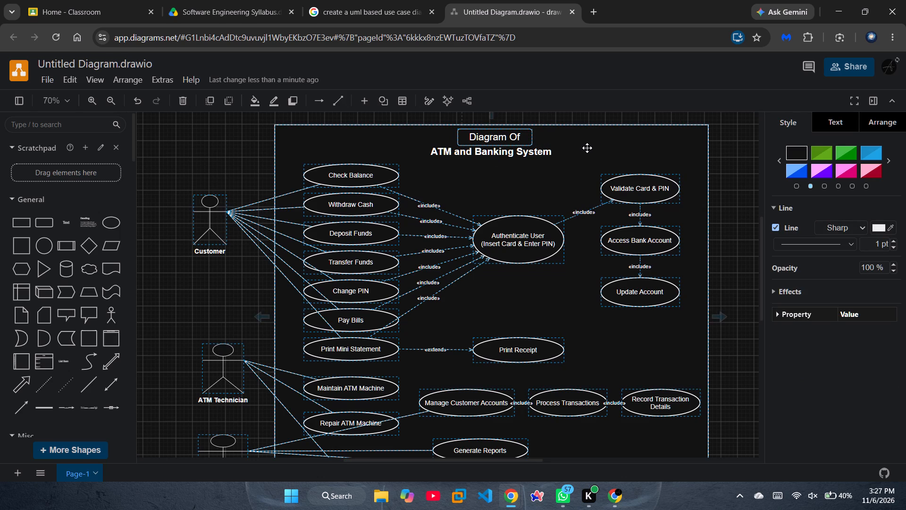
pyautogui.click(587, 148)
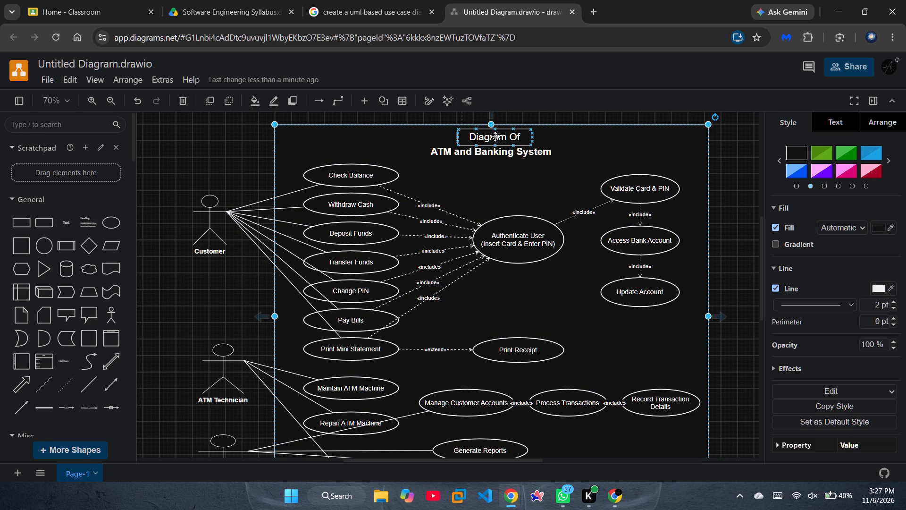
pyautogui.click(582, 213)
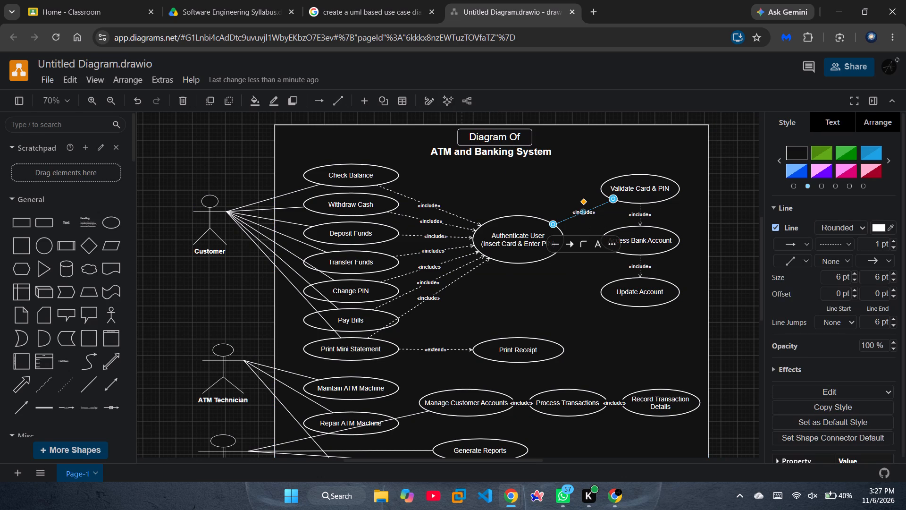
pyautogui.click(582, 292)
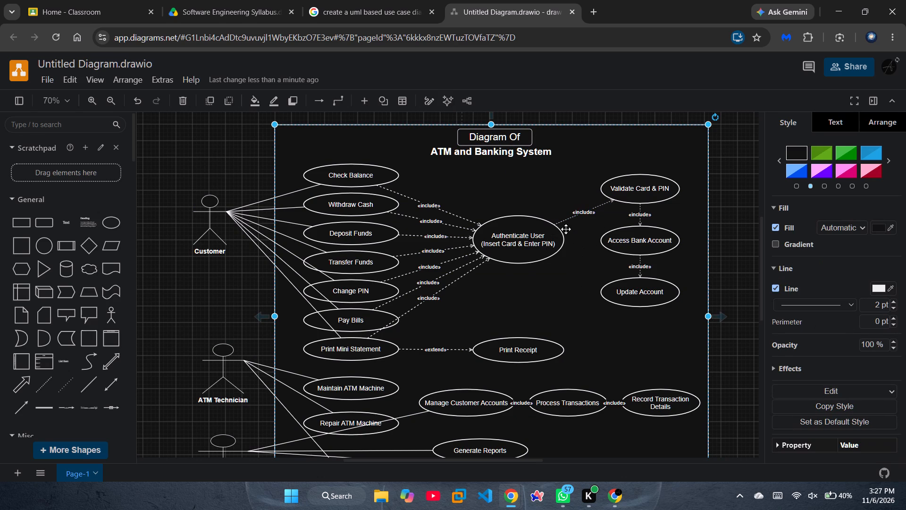
# Examine the upper part of the diagram closely, from the Customer actor across to the Validate Card & PIN use case.
pyautogui.scroll(1, 562, 297)
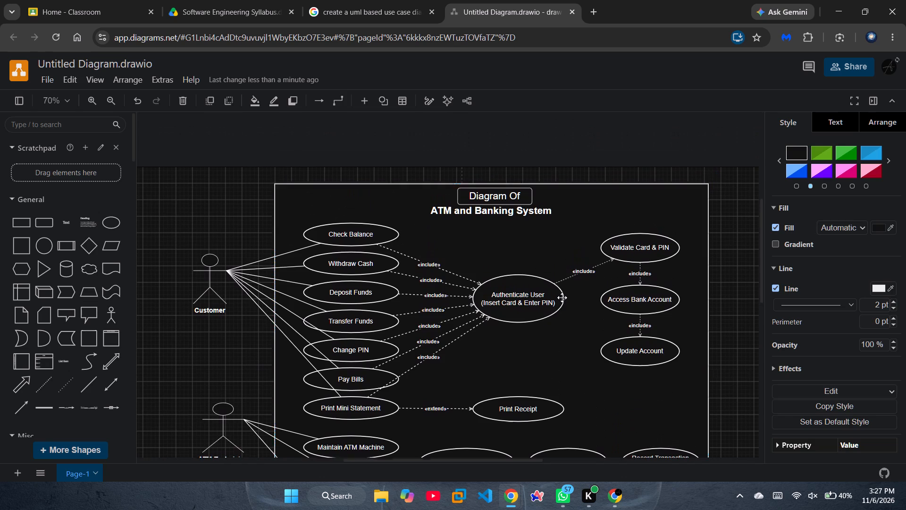
pyautogui.scroll(1, 562, 297)
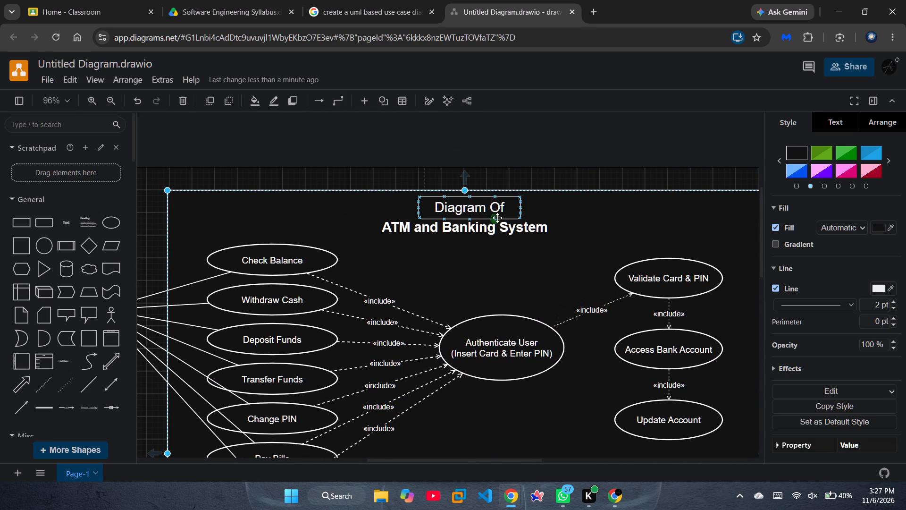
pyautogui.hscroll(1, 535, 320)
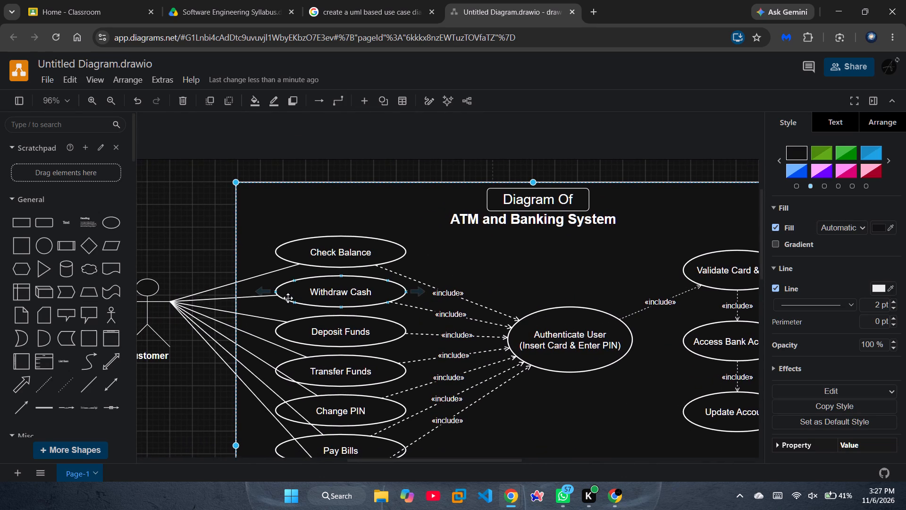
pyautogui.hscroll(3, 288, 298)
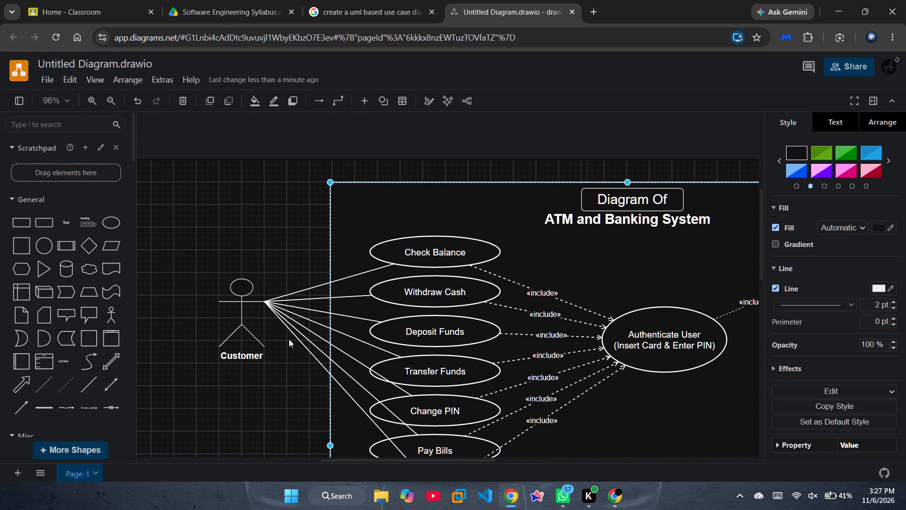
pyautogui.click(299, 291)
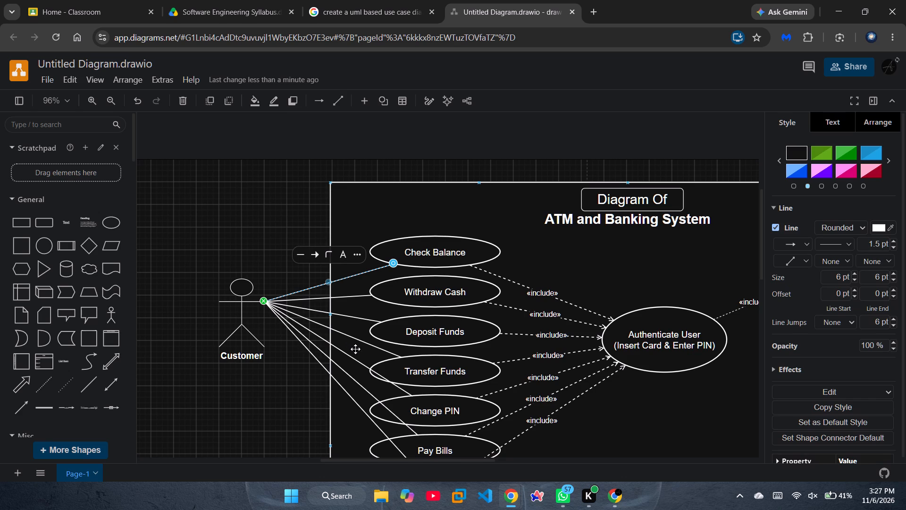
pyautogui.hscroll(-2, 550, 321)
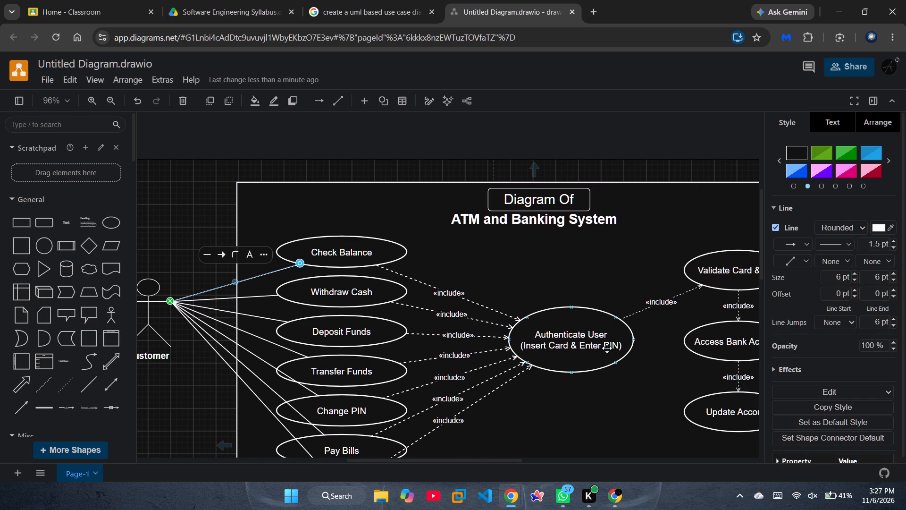
pyautogui.hscroll(-2, 607, 348)
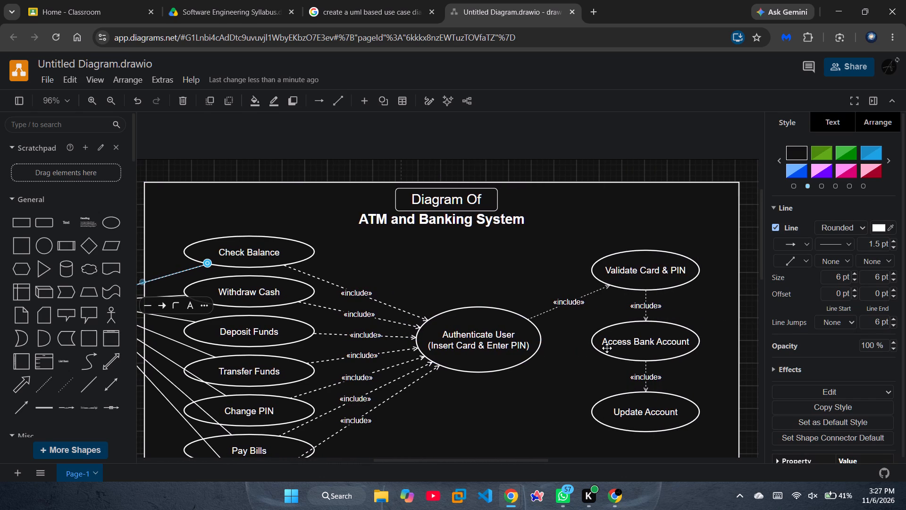
pyautogui.hscroll(-1, 607, 348)
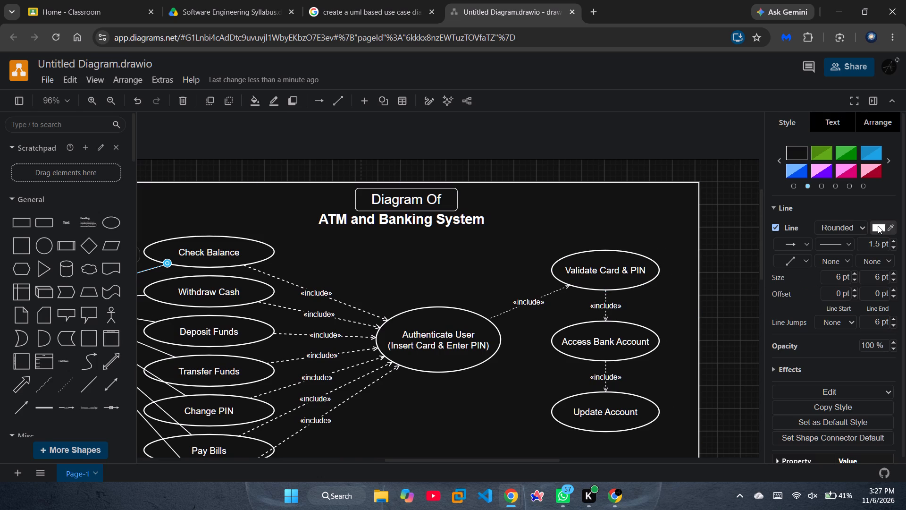
# Replace the text in the rounded rectangle above the ATM and Banking System title with a freshly entered "Diagram Of".
pyautogui.click(834, 116)
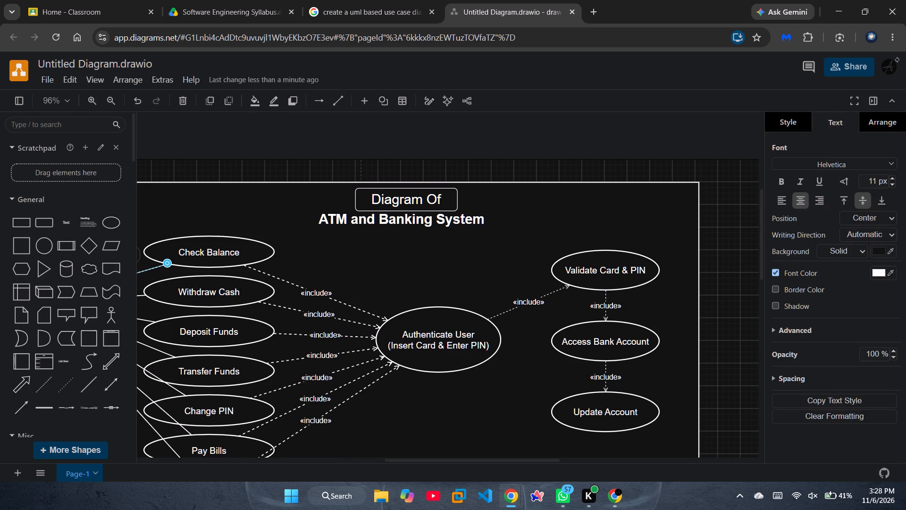
pyautogui.click(402, 200)
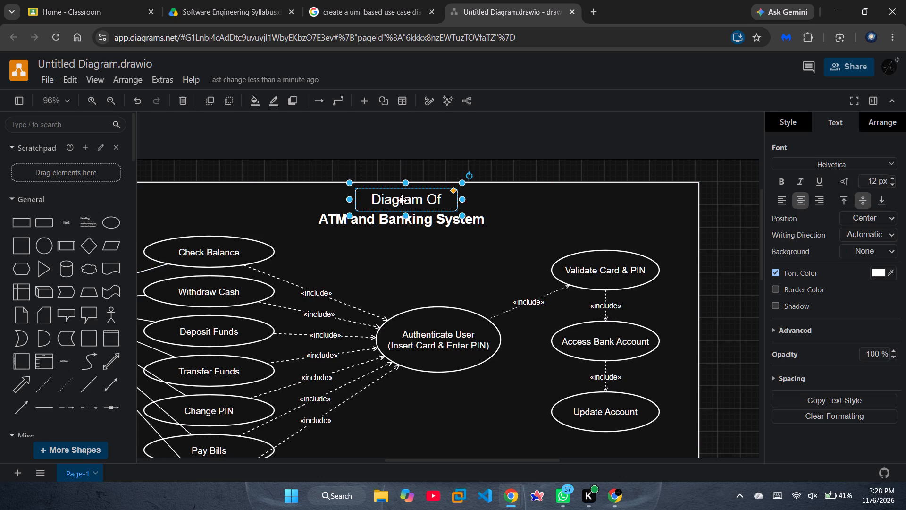
pyautogui.hotkey('shift', 'd')
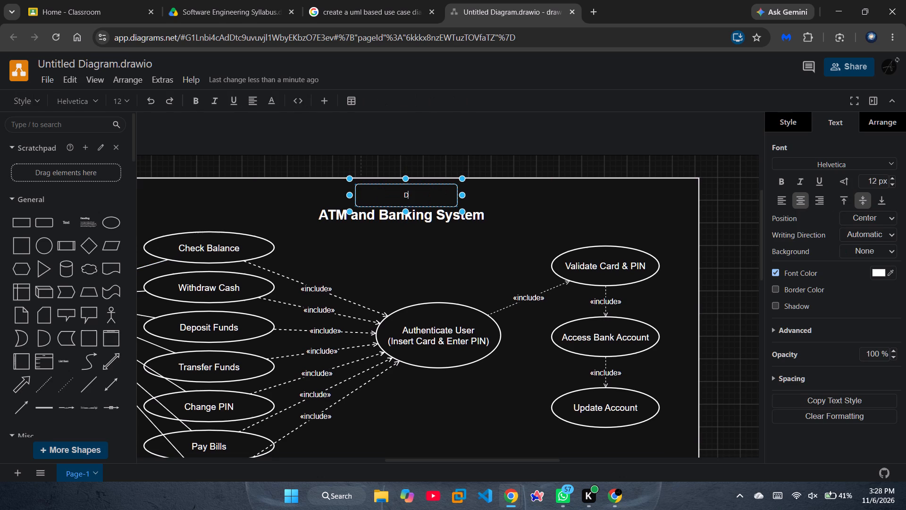
pyautogui.write('iagra')
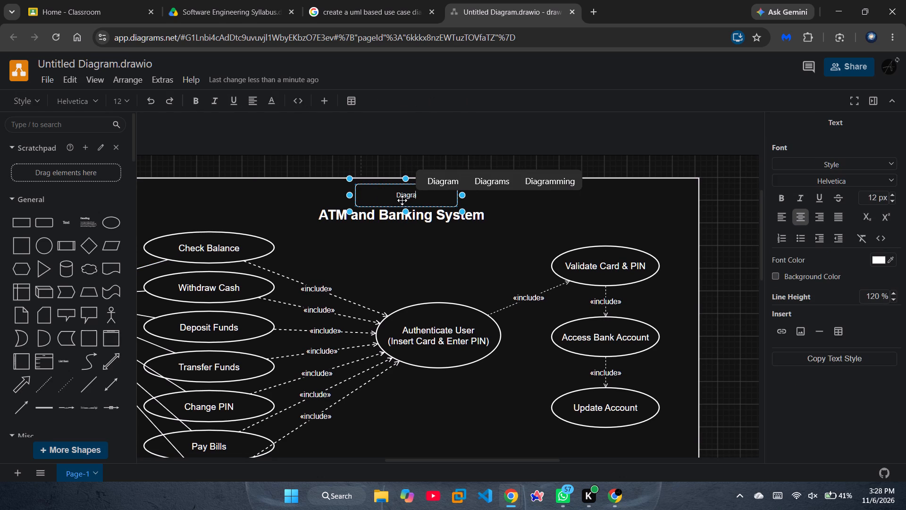
pyautogui.click(439, 181)
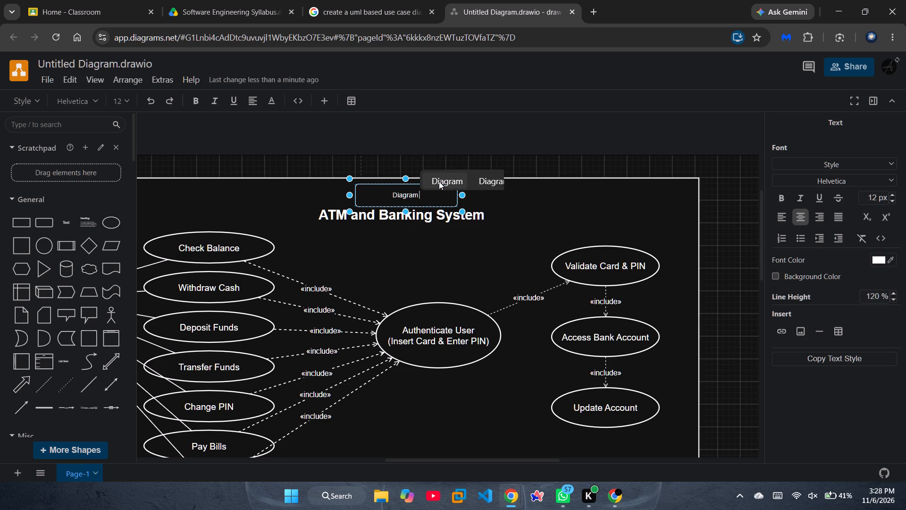
pyautogui.hotkey('shift', 'o')
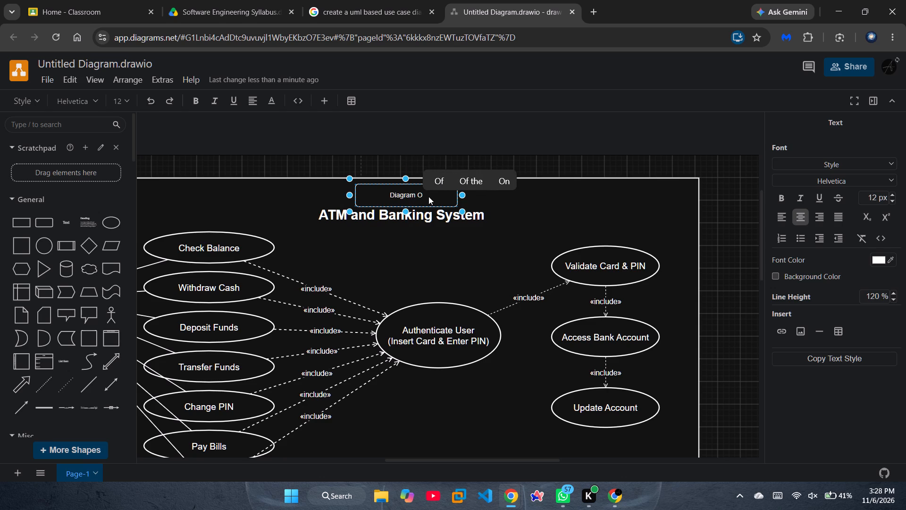
pyautogui.press('f')
# Make the whole "Diagram Of" text bold and increase its font size to 22 px.
pyautogui.hotkey('ctrl', 'a')
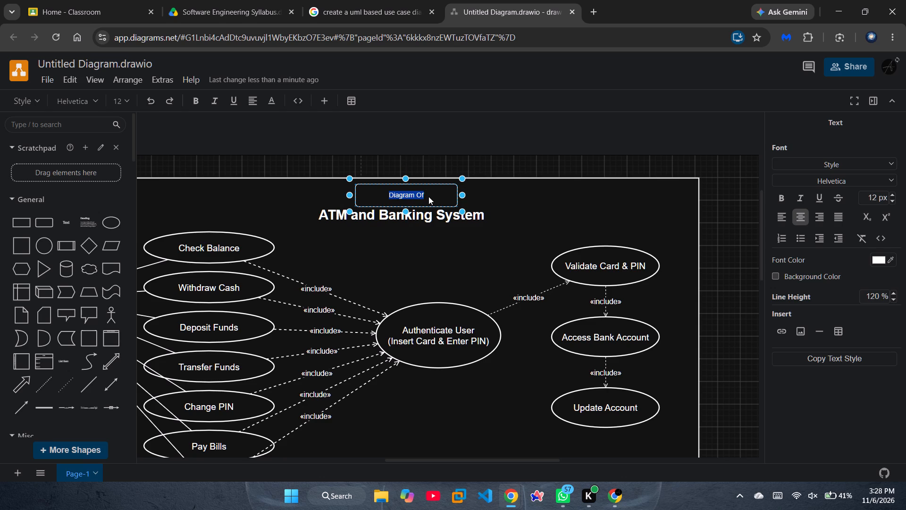
pyautogui.click(784, 203)
pyautogui.tripleClick(894, 192)
pyautogui.tripleClick(894, 192)
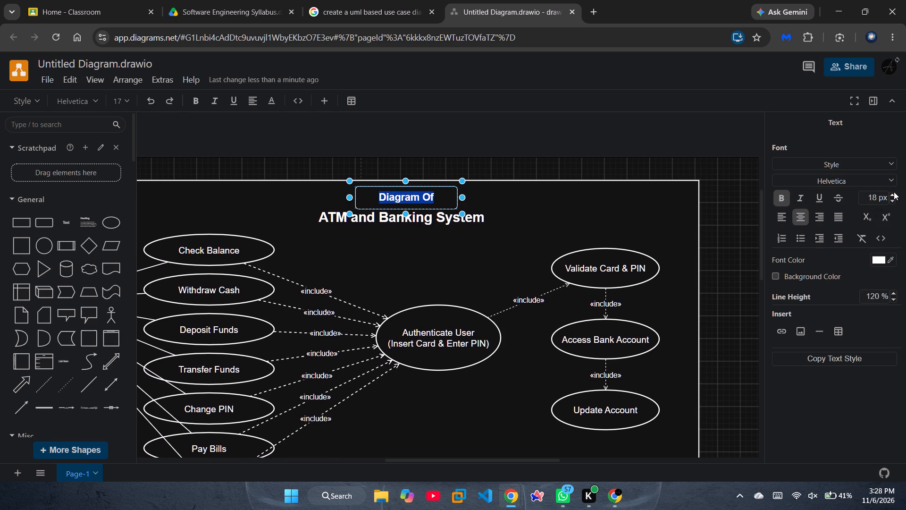
pyautogui.tripleClick(894, 192)
pyautogui.click(894, 192)
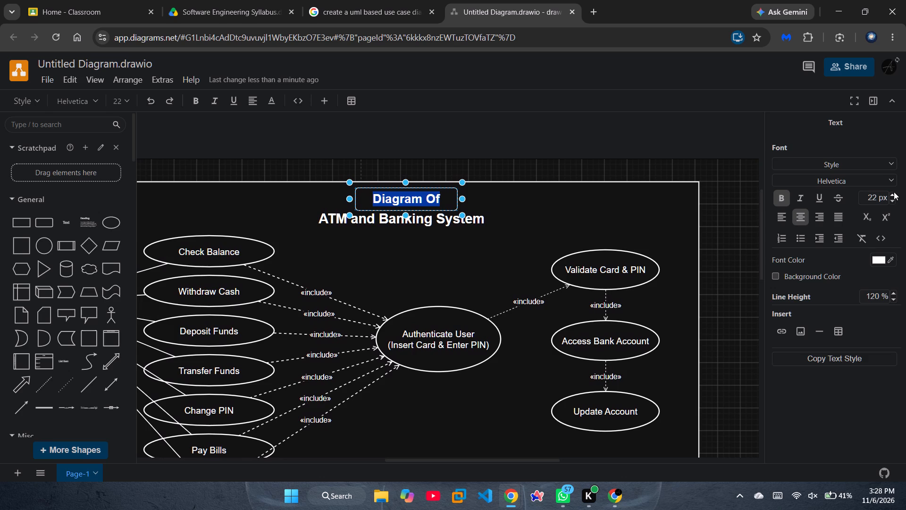
# Increase the font size of the "Diagram Of" text by one more increment and finish editing the text.
pyautogui.click(894, 192)
pyautogui.click(745, 210)
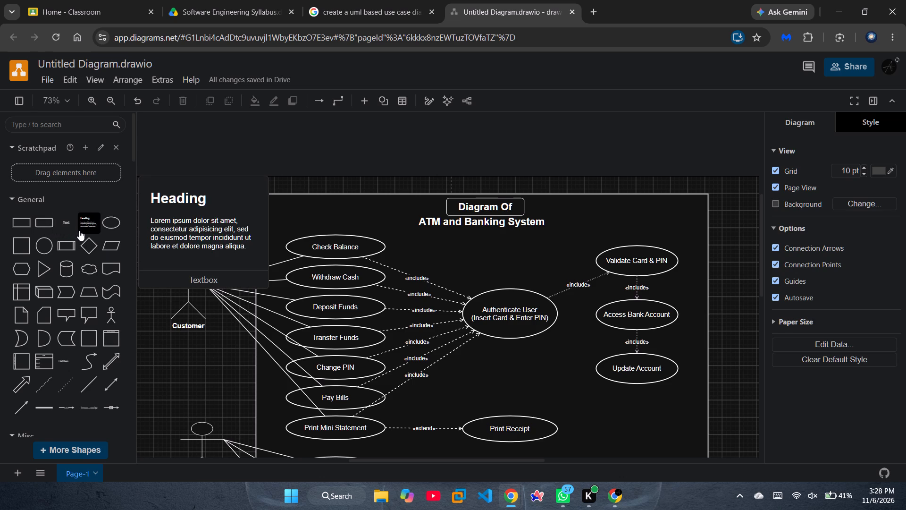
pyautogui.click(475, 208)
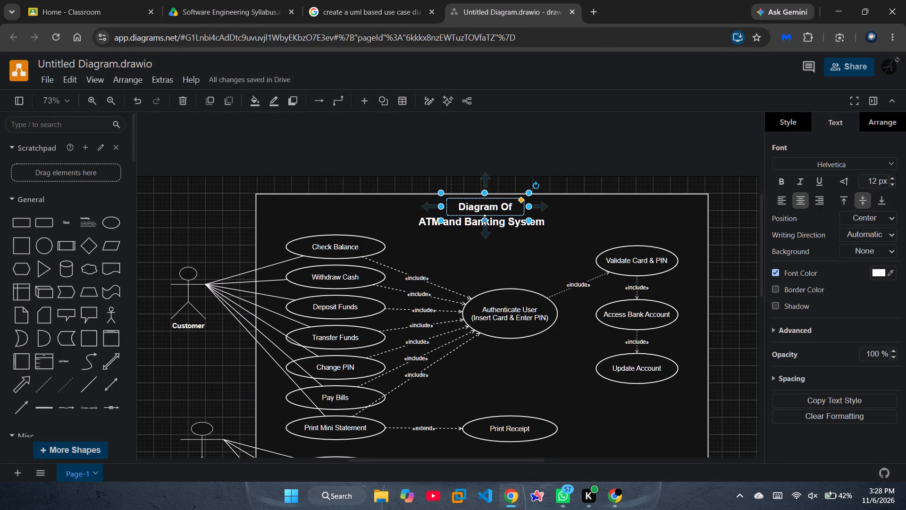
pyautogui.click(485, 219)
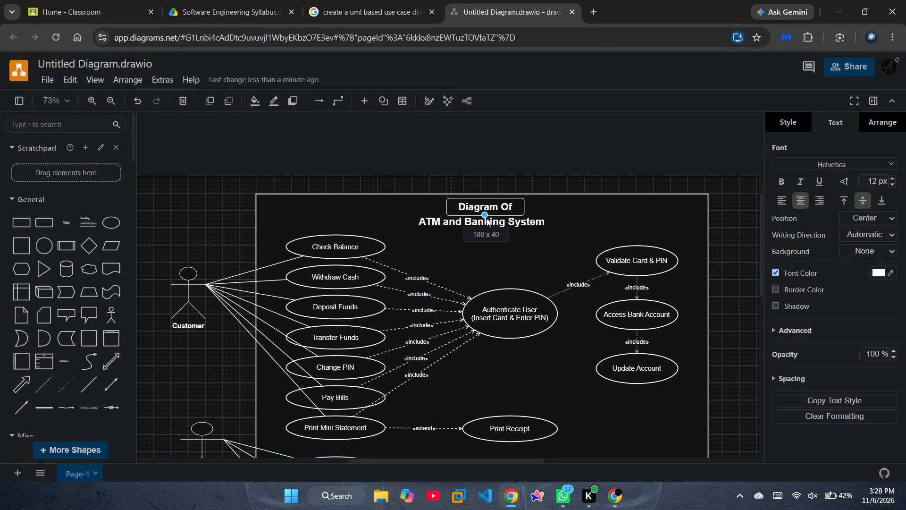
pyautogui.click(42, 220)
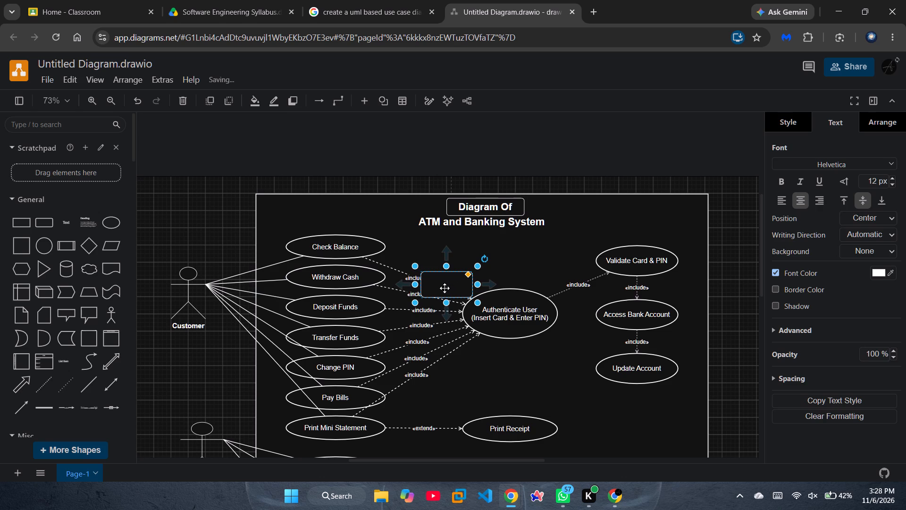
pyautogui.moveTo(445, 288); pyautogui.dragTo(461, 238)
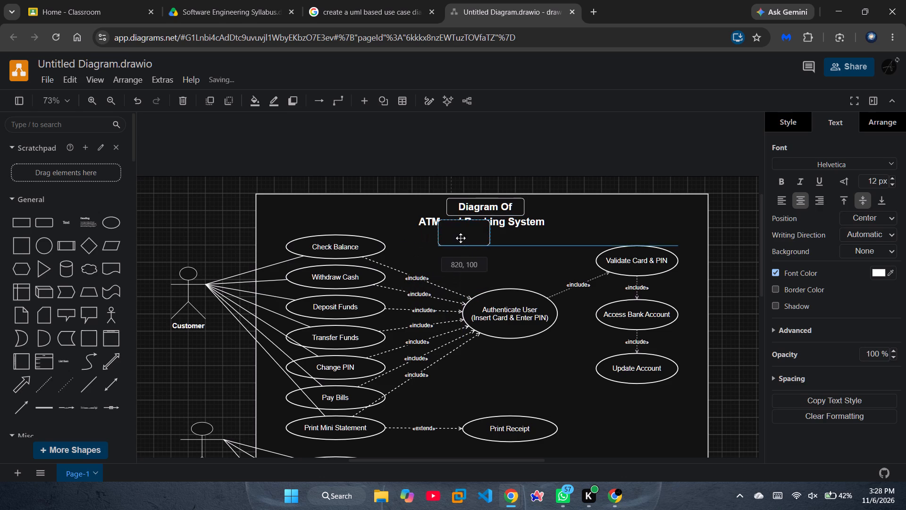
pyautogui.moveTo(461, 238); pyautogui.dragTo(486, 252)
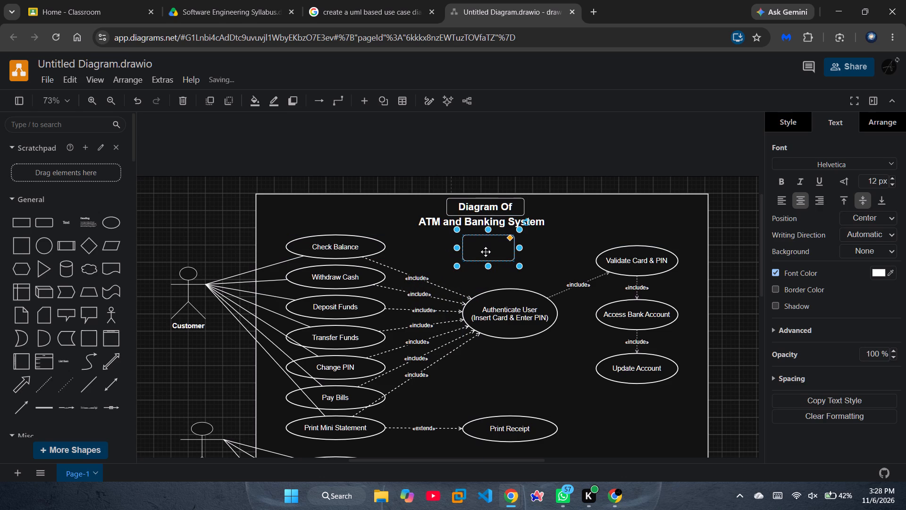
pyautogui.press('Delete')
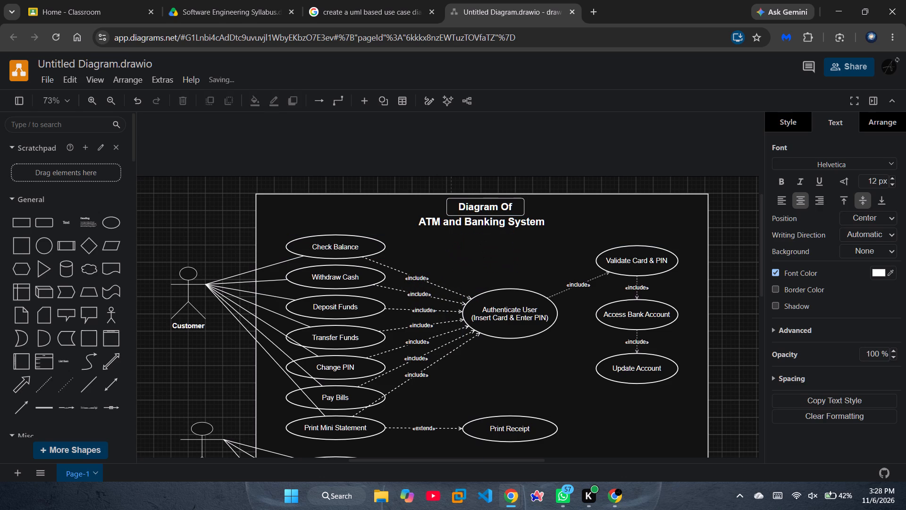
# Look over the whole use case diagram, from the title down to the bottom edge of the system boundary and back.
pyautogui.scroll(-1, 561, 389)
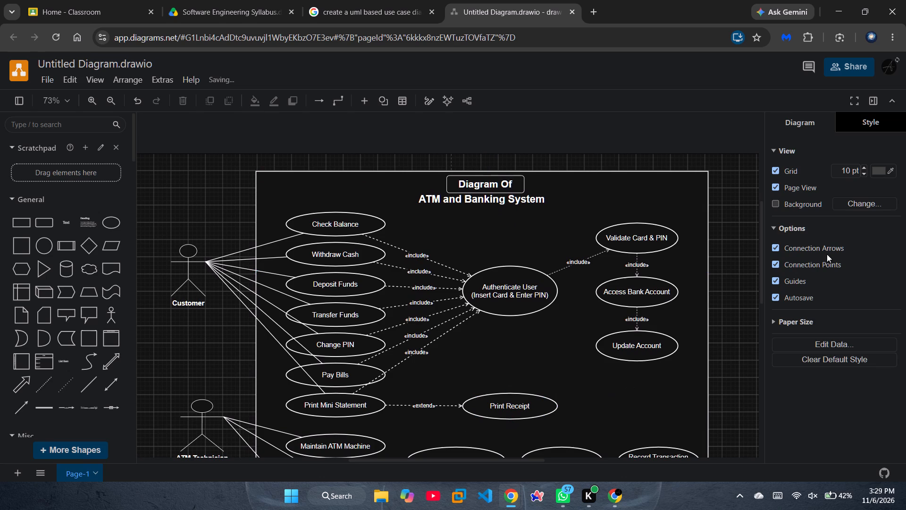
pyautogui.click(851, 200)
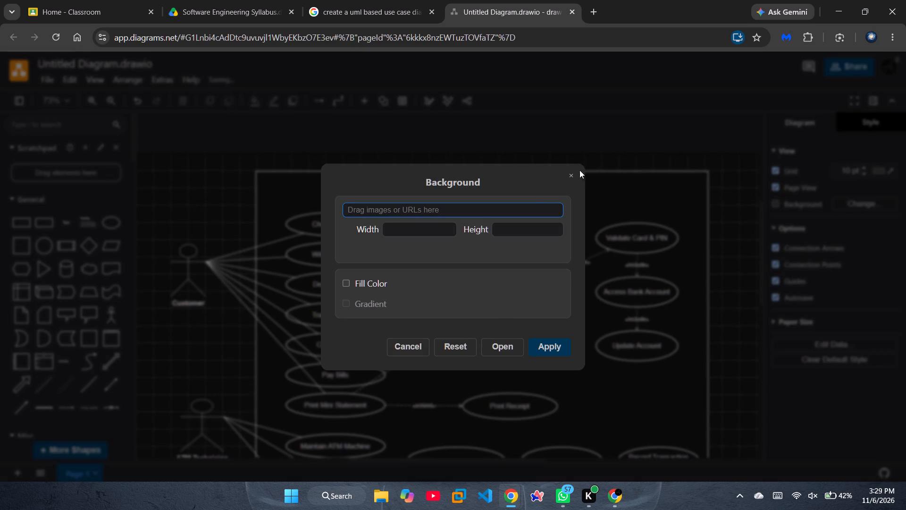
pyautogui.click(570, 175)
pyautogui.scroll(-1, 584, 223)
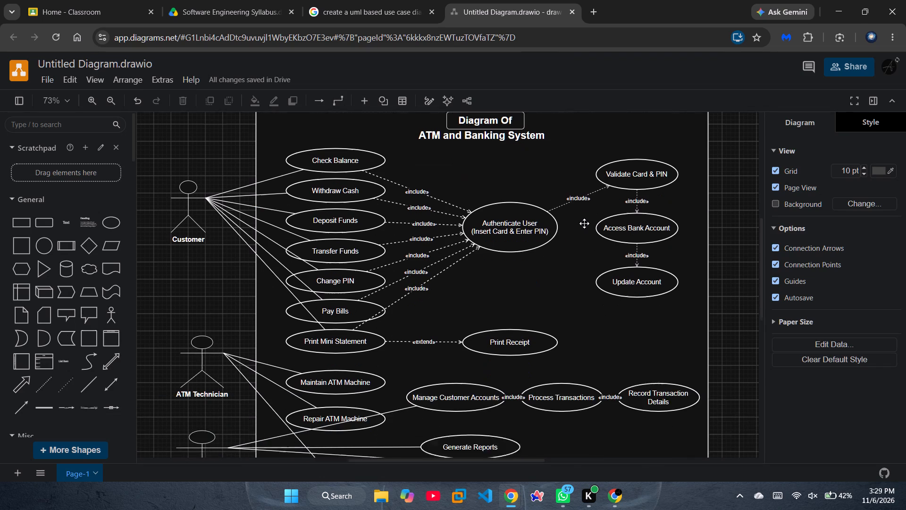
pyautogui.scroll(-2, 584, 223)
pyautogui.scroll(1, 584, 223)
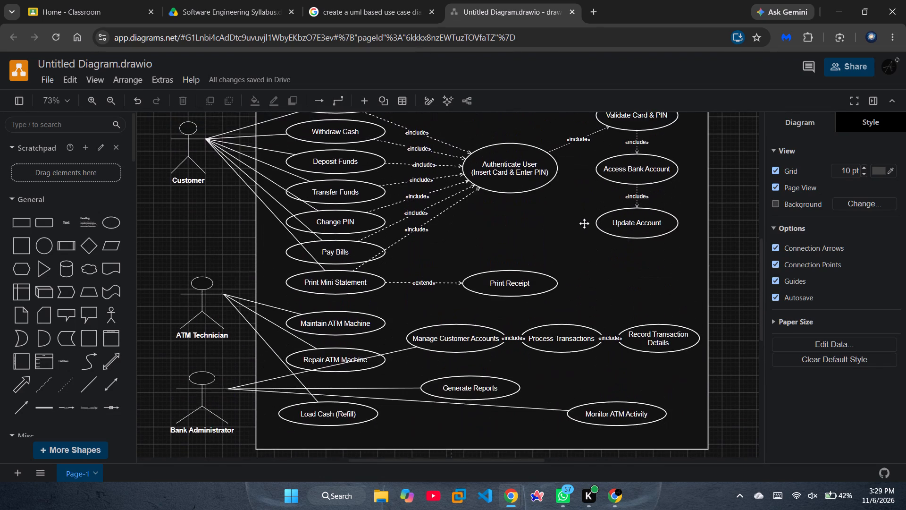
pyautogui.scroll(2, 584, 223)
# Save the finished use case diagram.
pyautogui.hotkey('ctrl', 's')
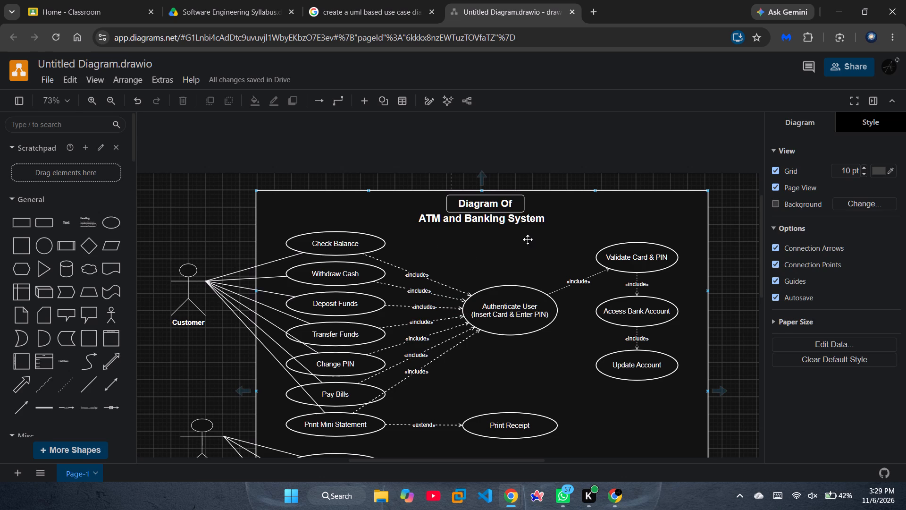
pyautogui.hotkey('ctrl', 's')
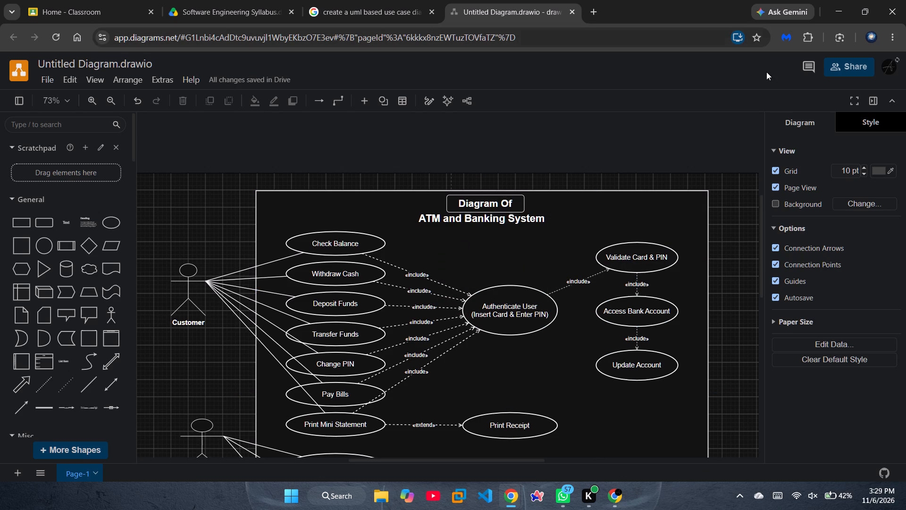
# Switch to the Google Drive storage list and rename "Untitled Diagram.drawio" as "Practical-7.drawio".
pyautogui.click(614, 495)
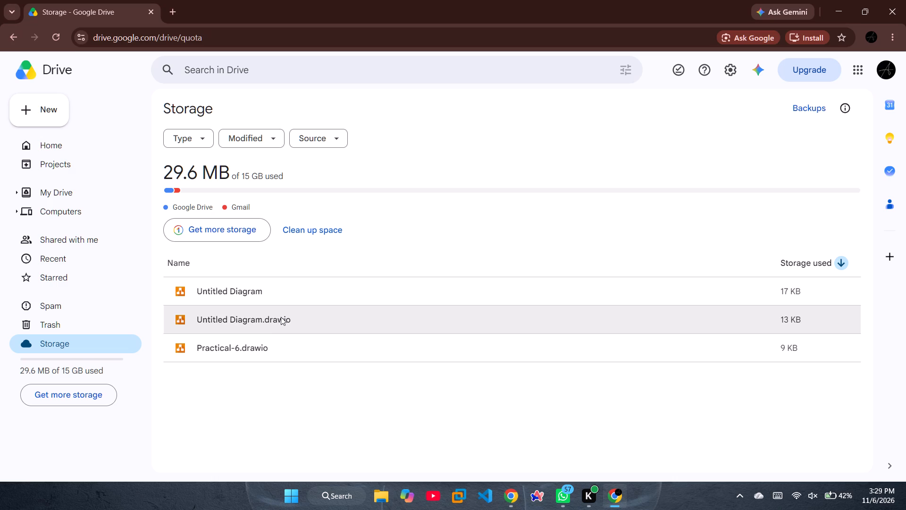
pyautogui.click(281, 317)
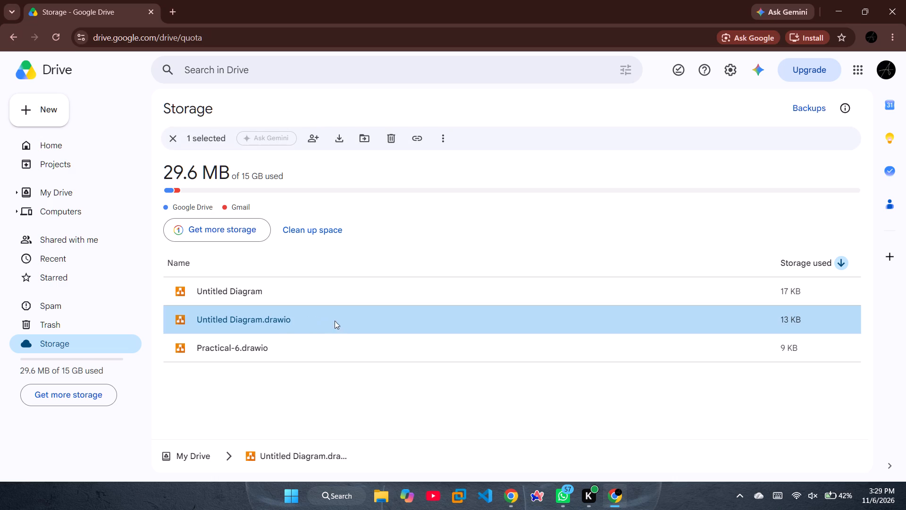
pyautogui.click(333, 351)
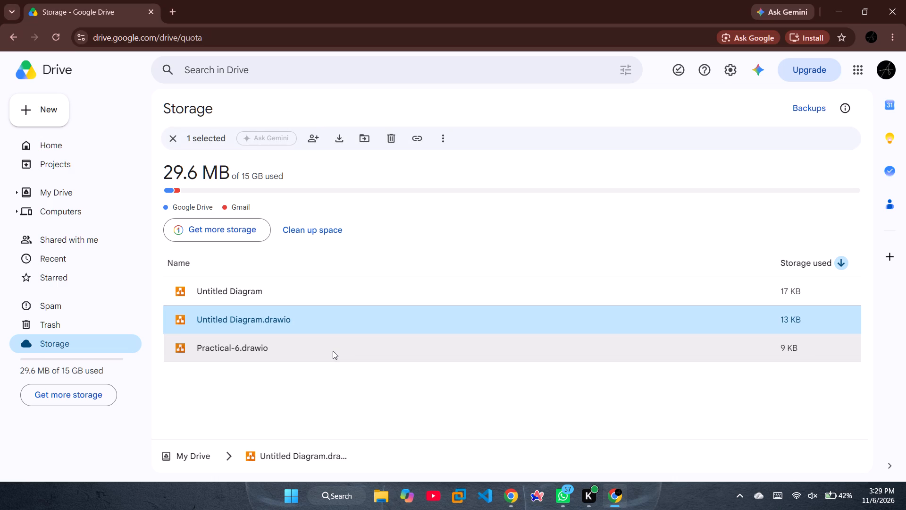
pyautogui.click(327, 307)
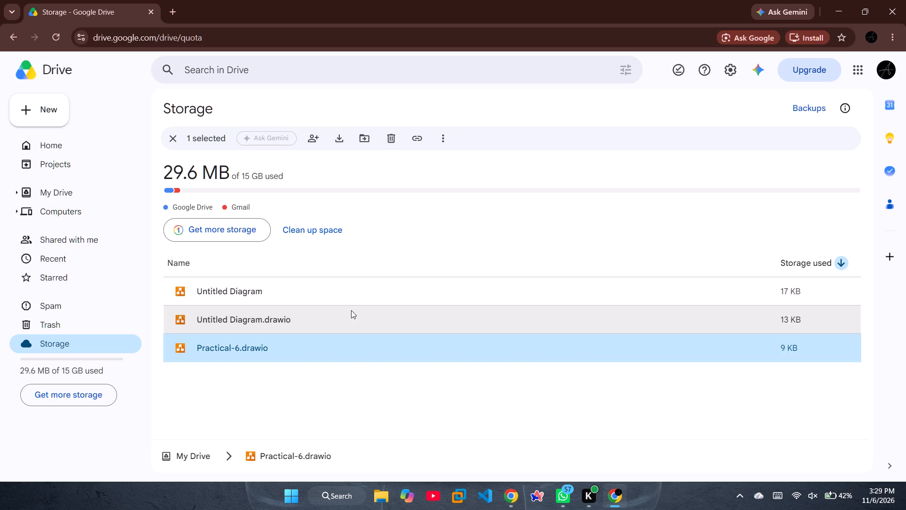
pyautogui.rightClick(351, 310)
pyautogui.click(404, 149)
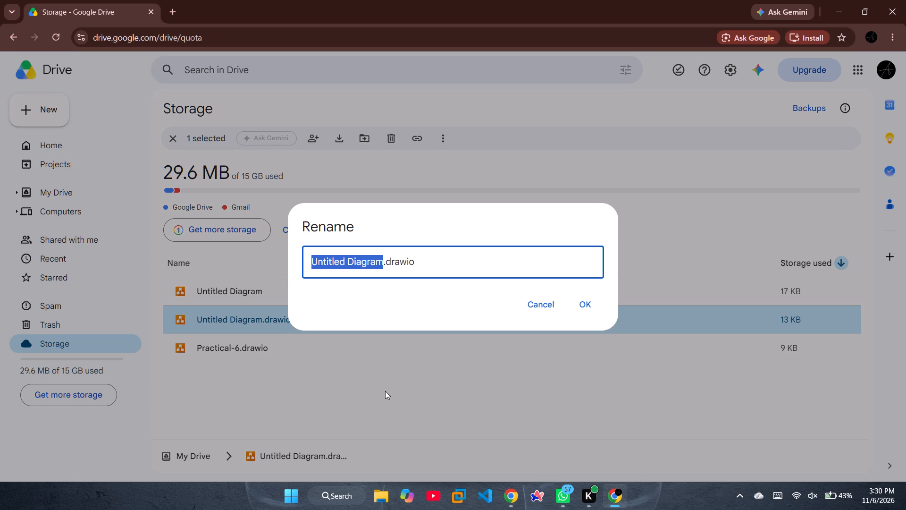
pyautogui.click(509, 502)
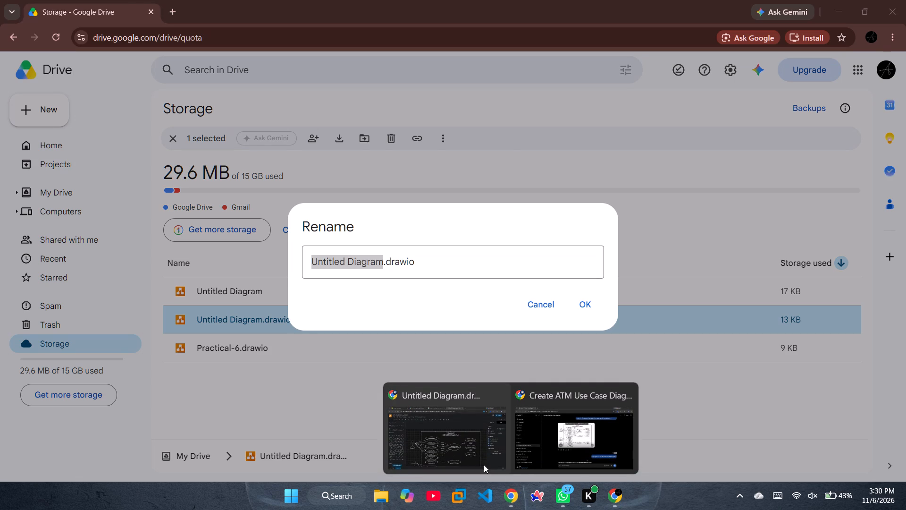
pyautogui.click(464, 449)
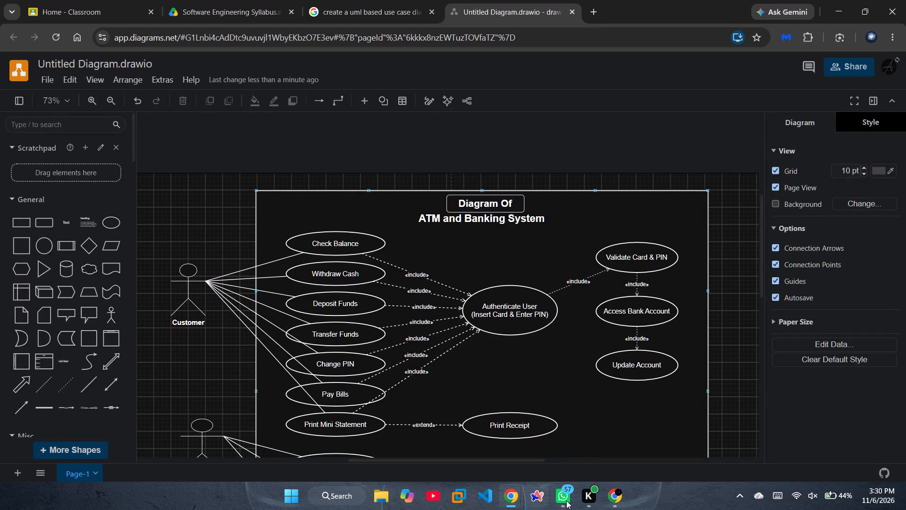
pyautogui.click(620, 500)
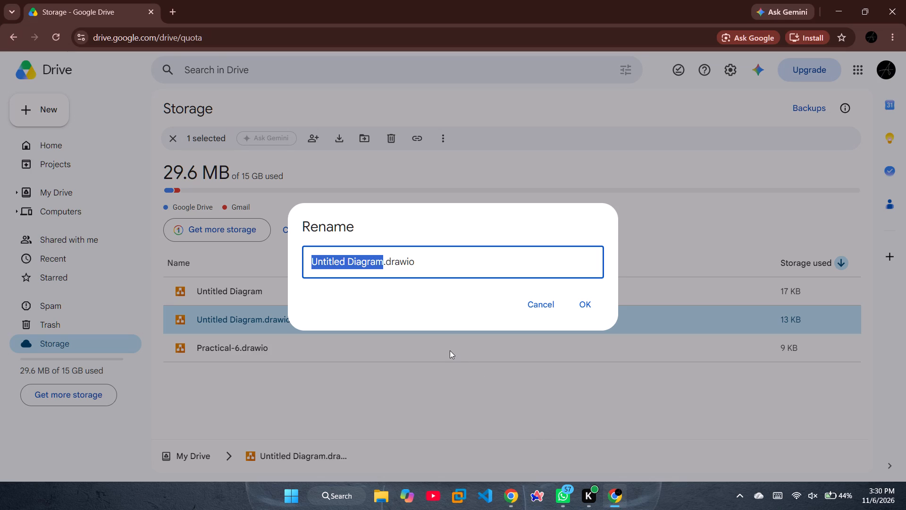
pyautogui.write('Pr')
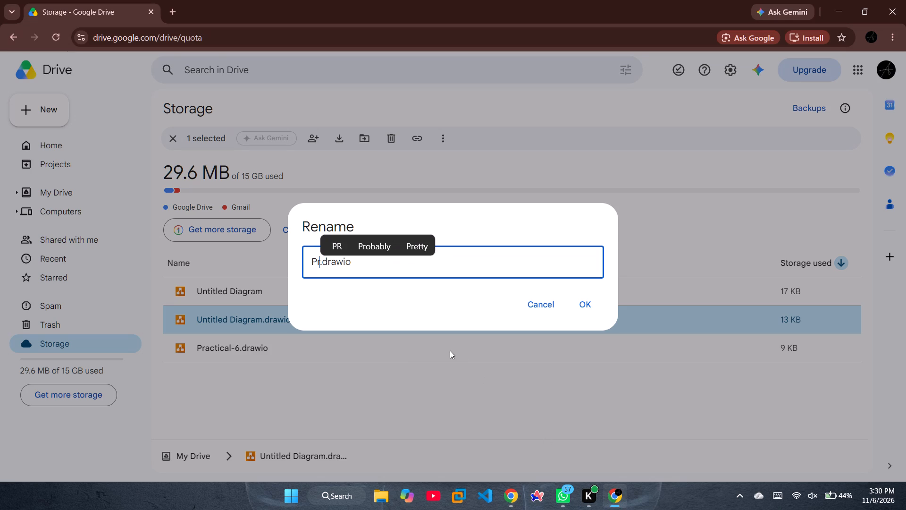
pyautogui.write('actical')
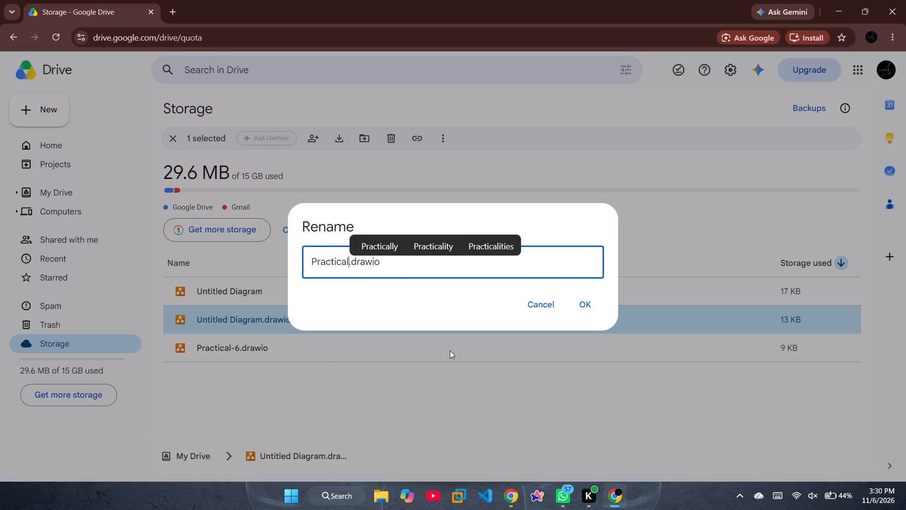
pyautogui.press('-')
pyautogui.press('7')
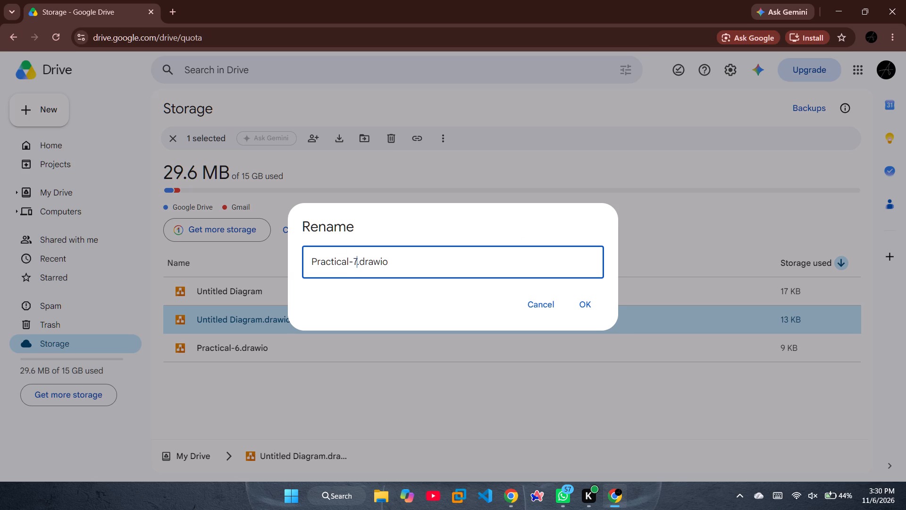